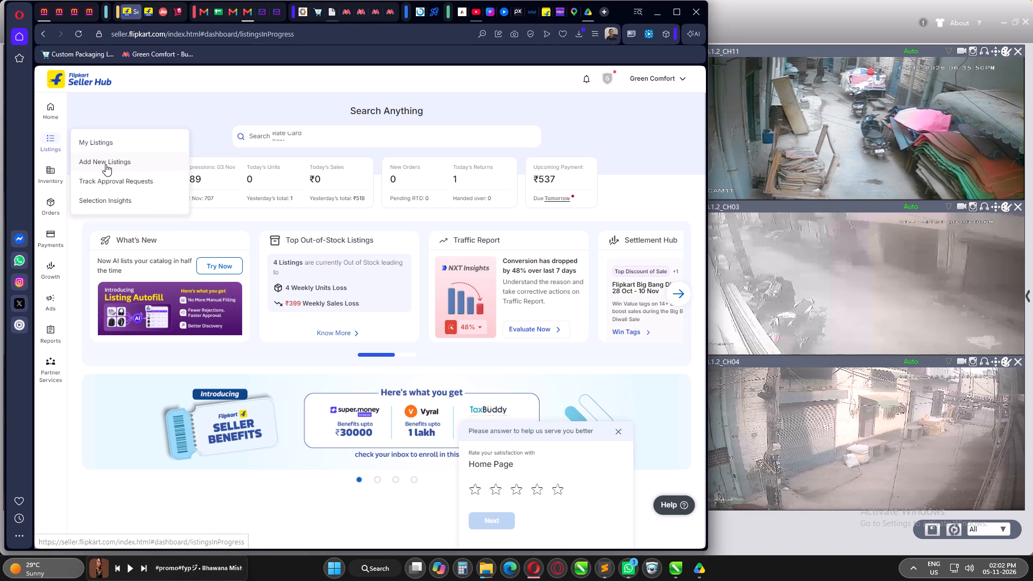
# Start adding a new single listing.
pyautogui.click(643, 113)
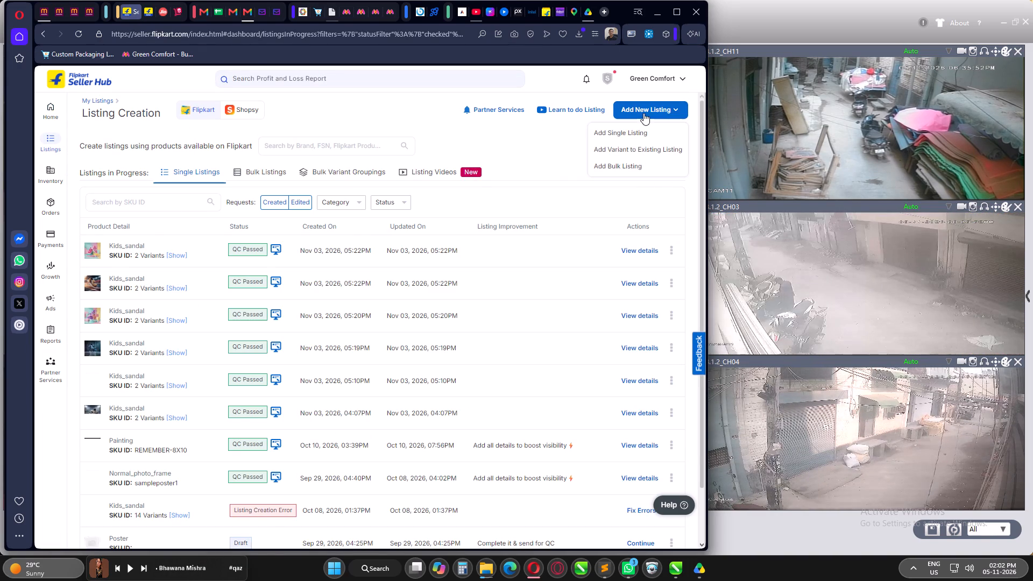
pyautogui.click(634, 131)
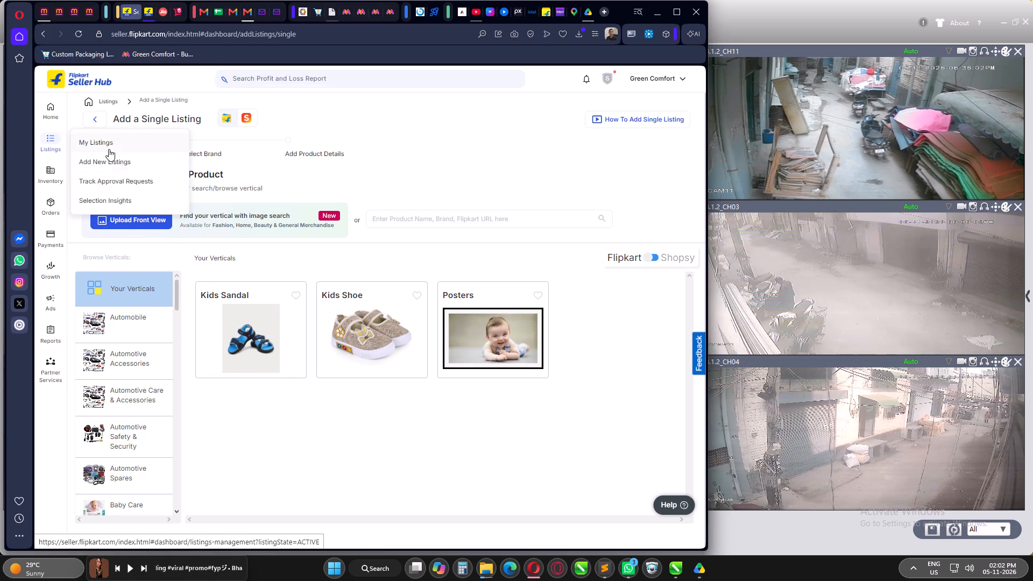
# Search the seller account's own listings for COSMIC.
pyautogui.click(105, 141)
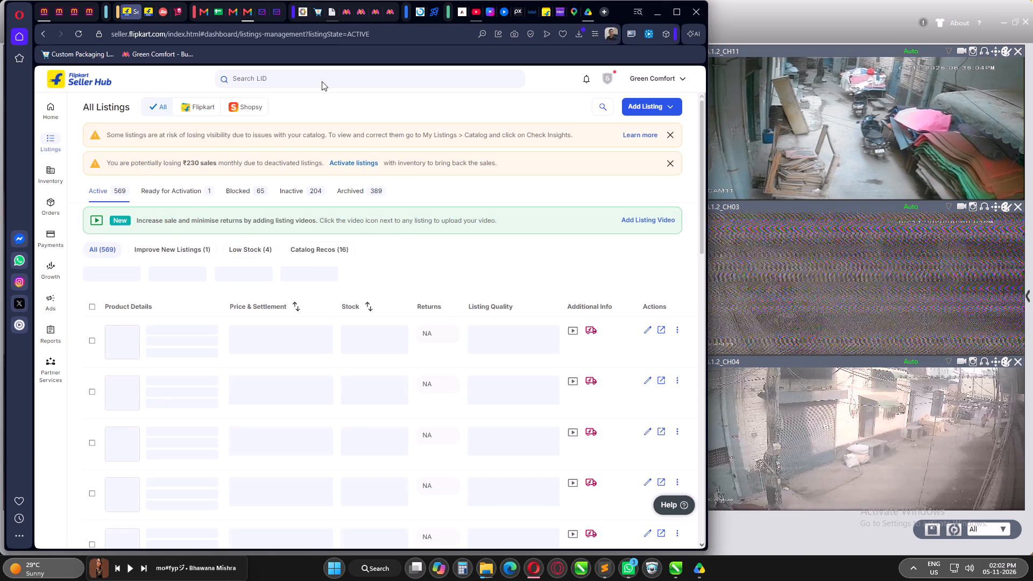
pyautogui.click(315, 80)
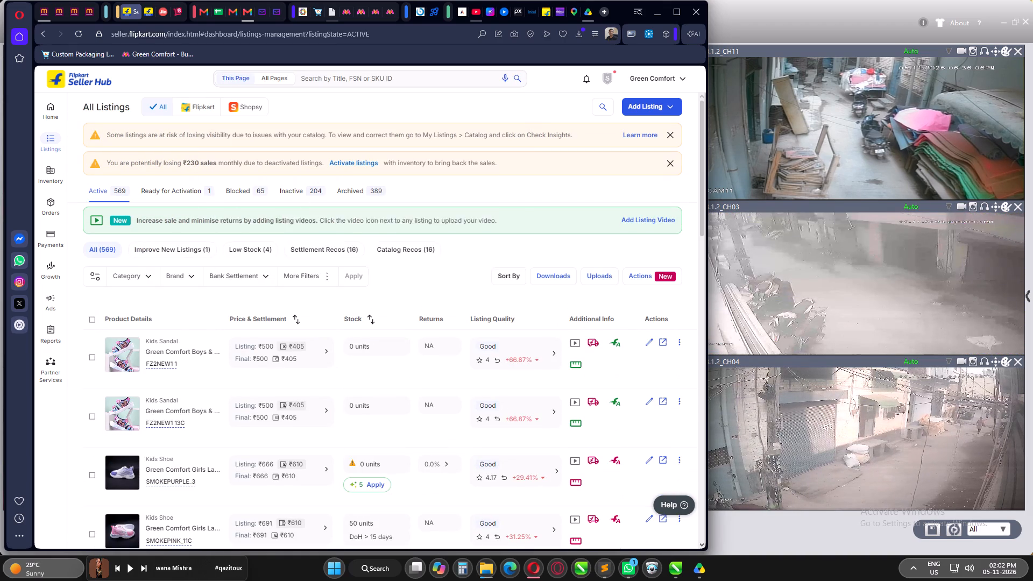
pyautogui.press('c')
pyautogui.write('OSMIC')
pyautogui.press('Return')
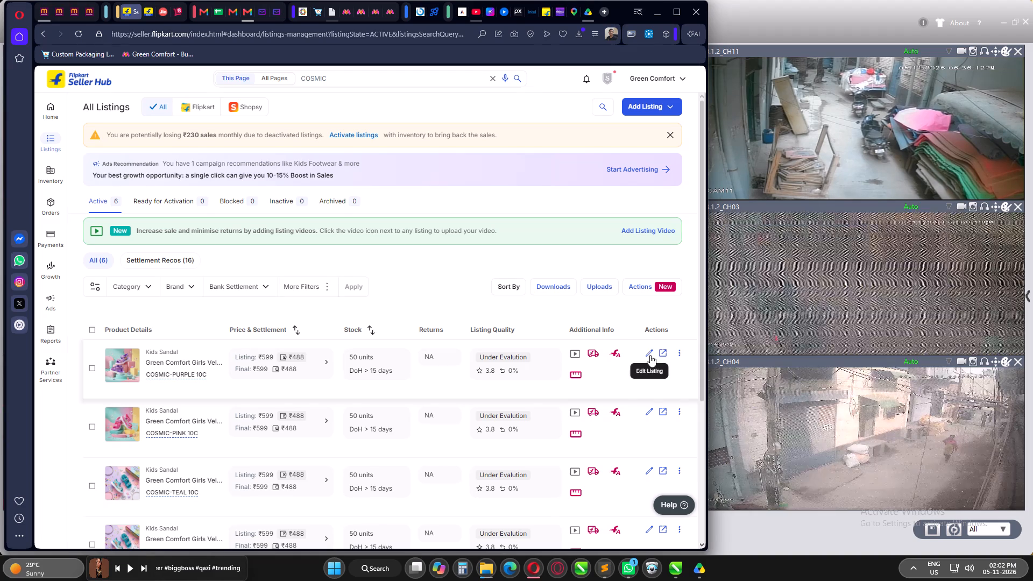
# Look up COSMIC products as existing variants for the COSMIC-PURPLE 10C listing, and close the variant form without adding any.
pyautogui.click(681, 356)
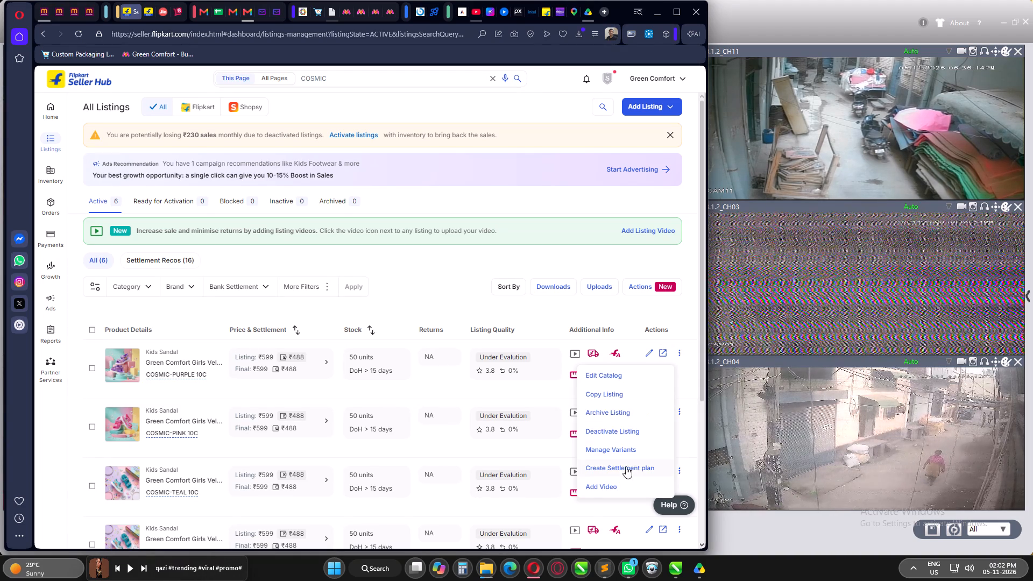
pyautogui.click(619, 452)
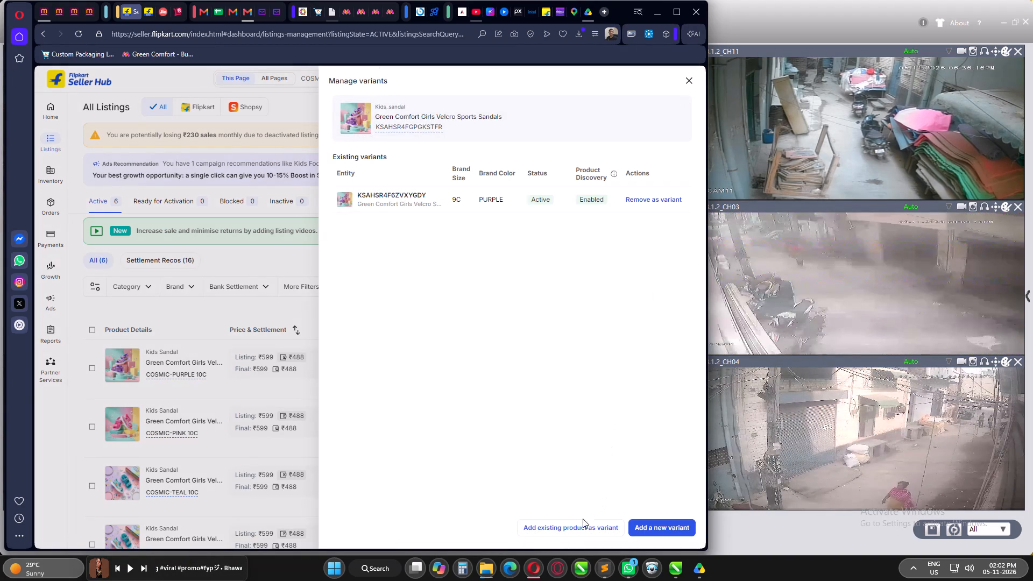
pyautogui.click(581, 529)
pyautogui.click(423, 172)
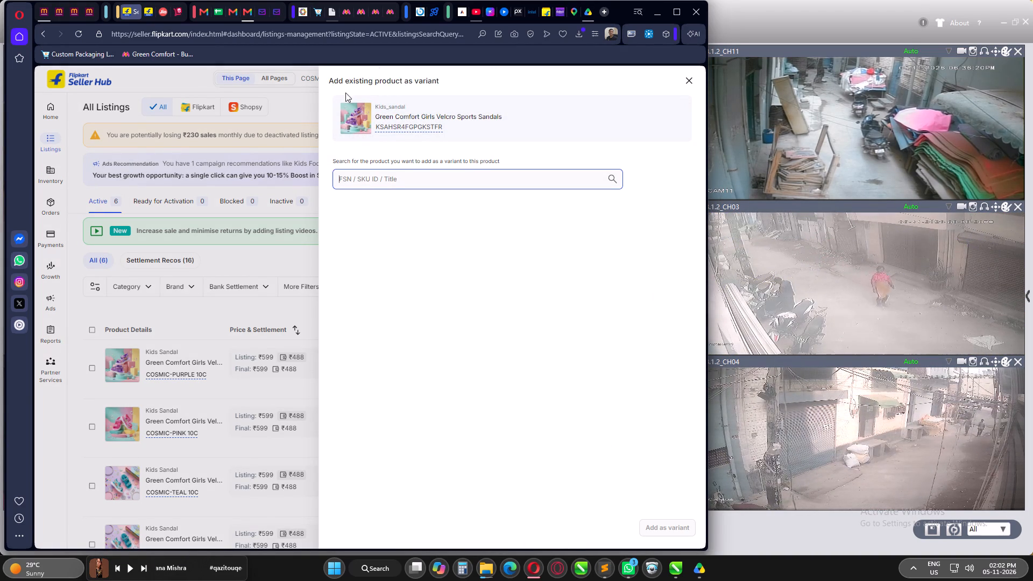
pyautogui.write('COSMIC')
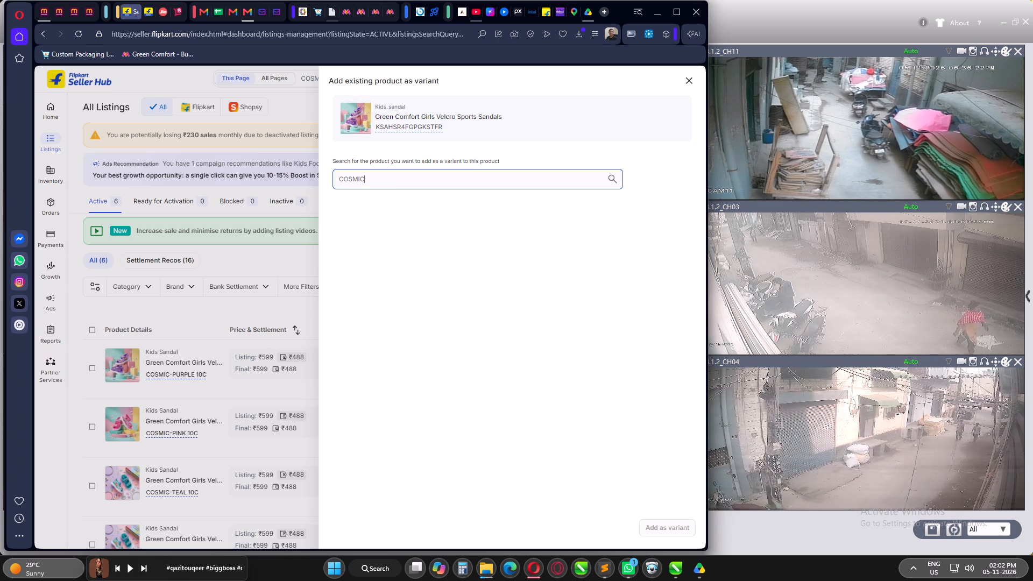
pyautogui.press('Return')
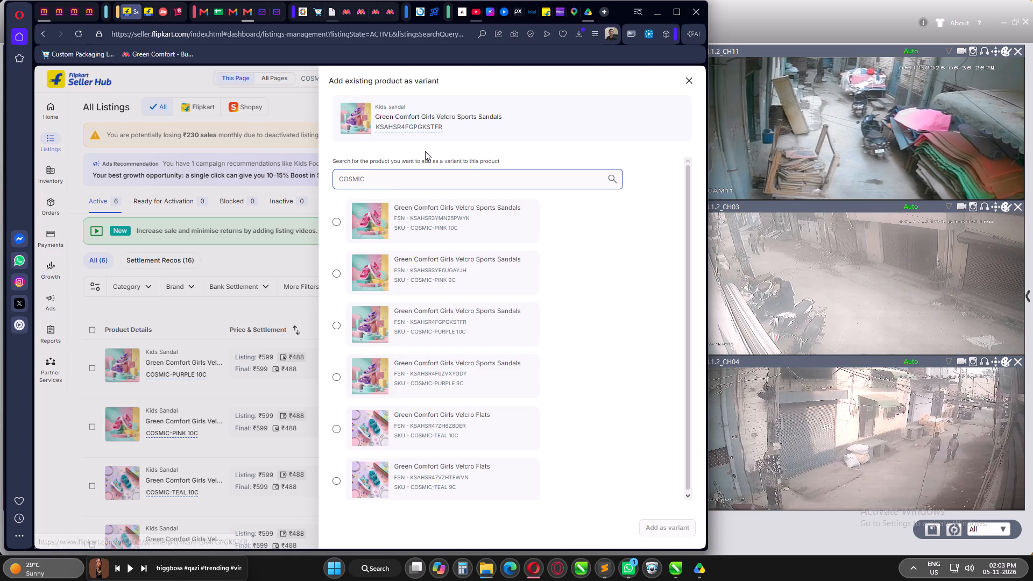
pyautogui.press('BackSpace')
pyautogui.press('BackSpace')
pyautogui.press('BackSpace')
pyautogui.press('BackSpace')
pyautogui.press('BackSpace')
pyautogui.press('BackSpace')
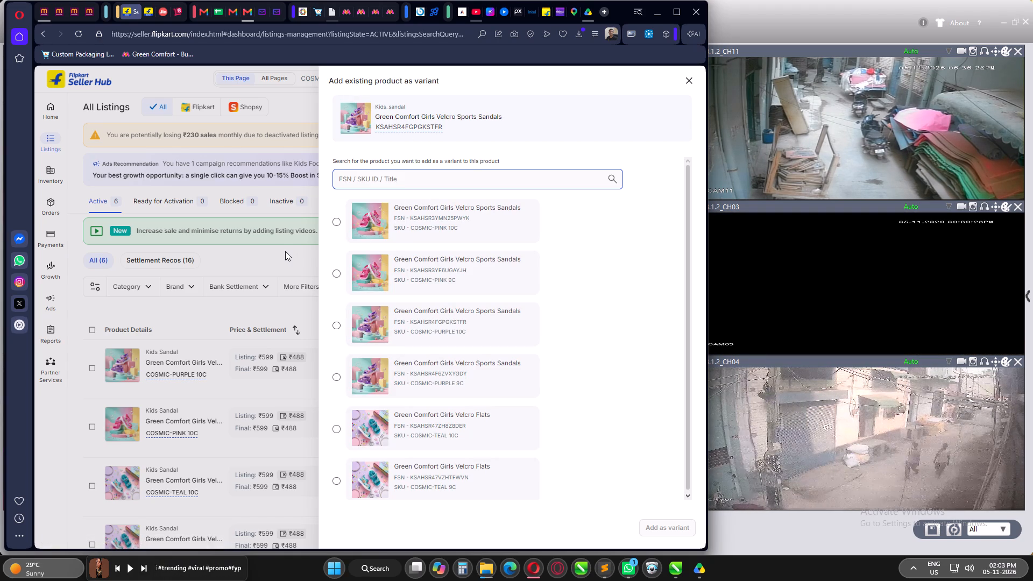
pyautogui.click(285, 251)
pyautogui.click(691, 73)
pyautogui.click(690, 77)
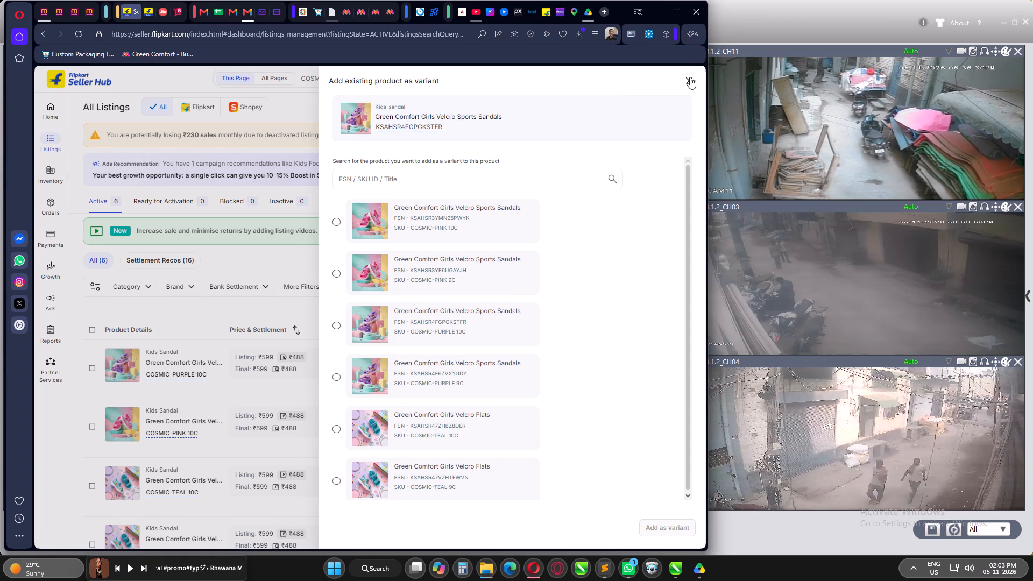
# Open the COSMIC-PURPLE 10C catalog and review its product description and additional description fields, returning to the listings.
pyautogui.click(679, 355)
pyautogui.click(634, 374)
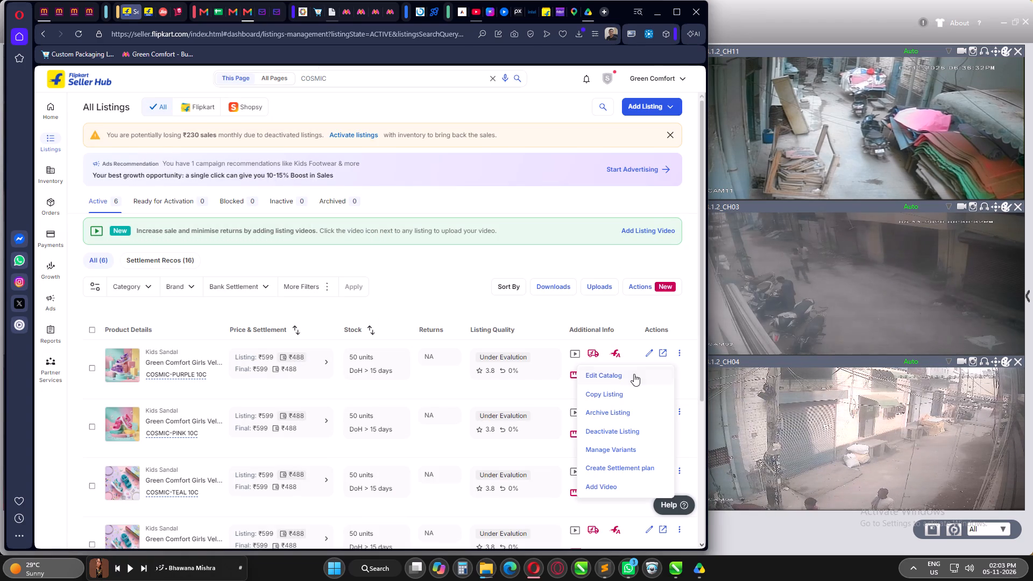
pyautogui.click(425, 176)
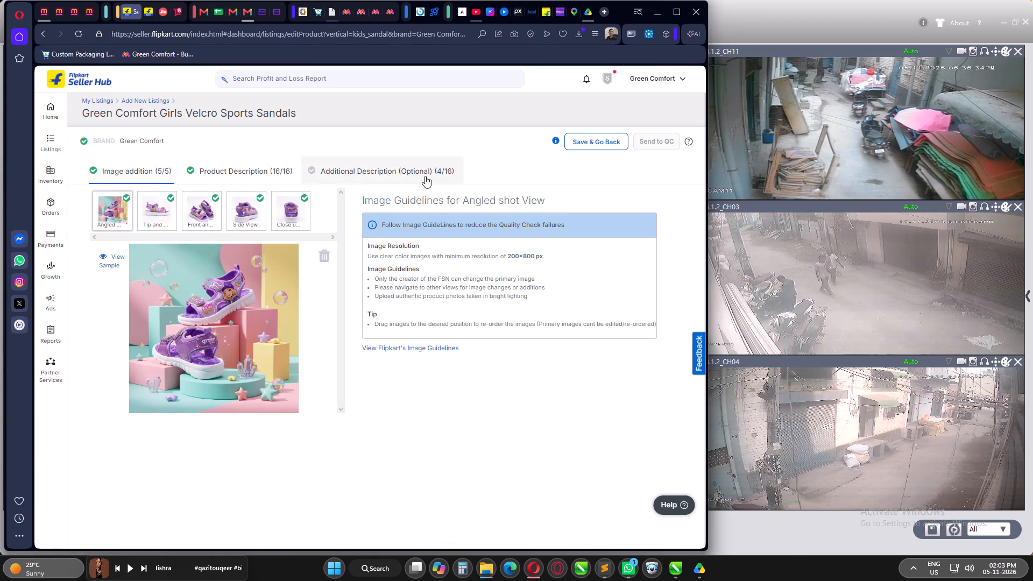
pyautogui.scroll(-2, 228, 364)
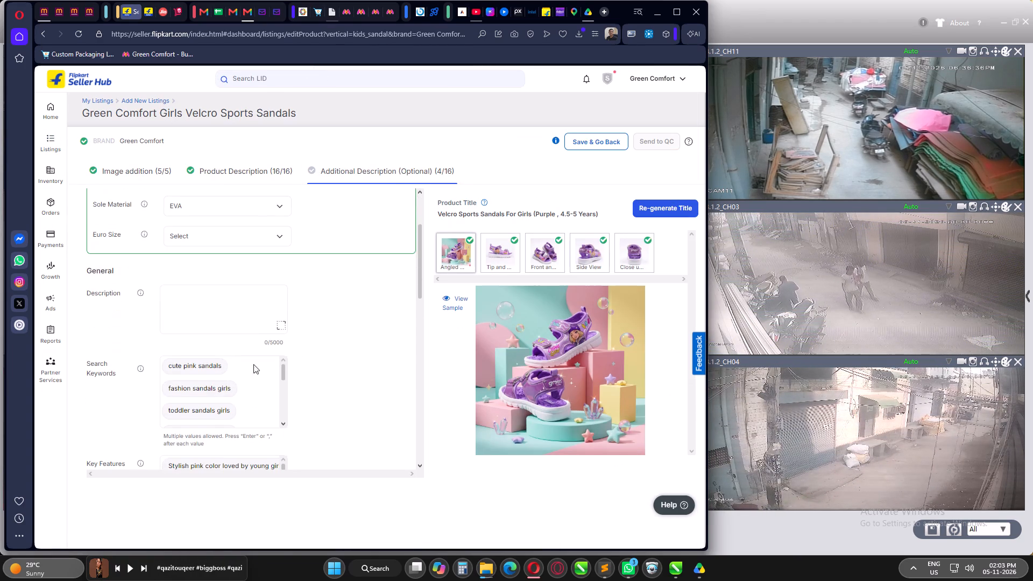
pyautogui.scroll(8, 306, 369)
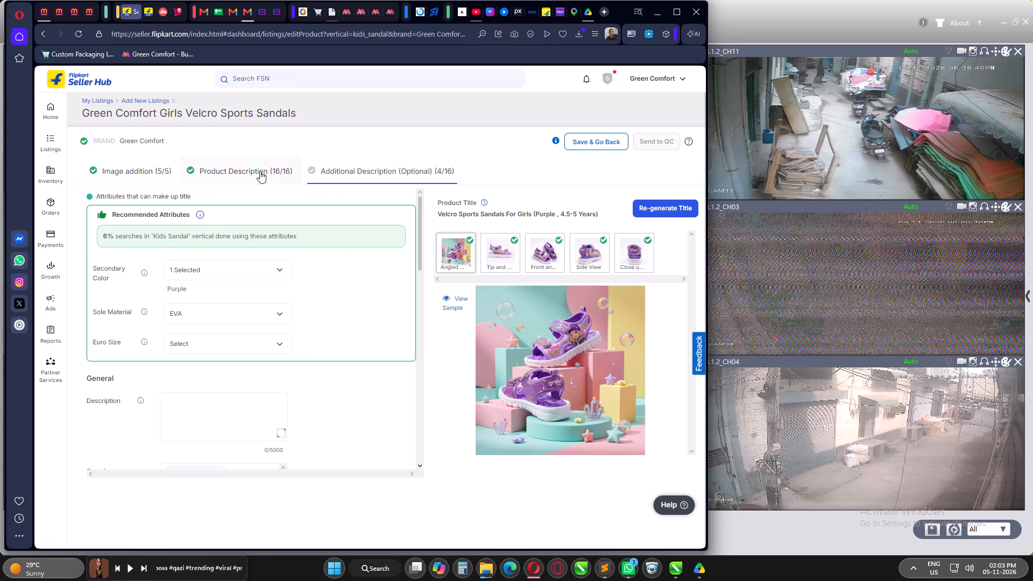
pyautogui.click(260, 171)
pyautogui.scroll(-11, 284, 378)
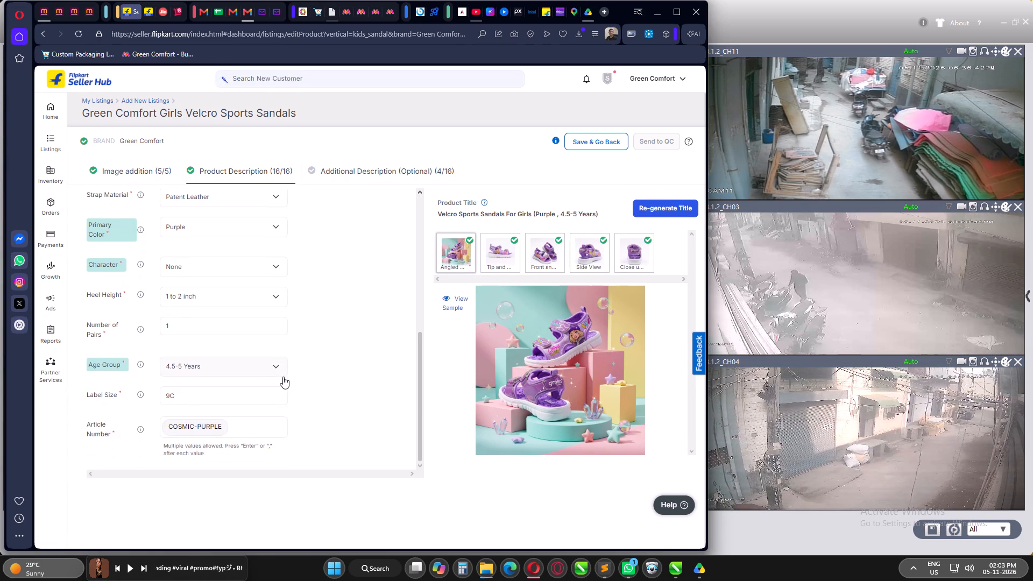
pyautogui.scroll(-4, 283, 377)
pyautogui.click(393, 172)
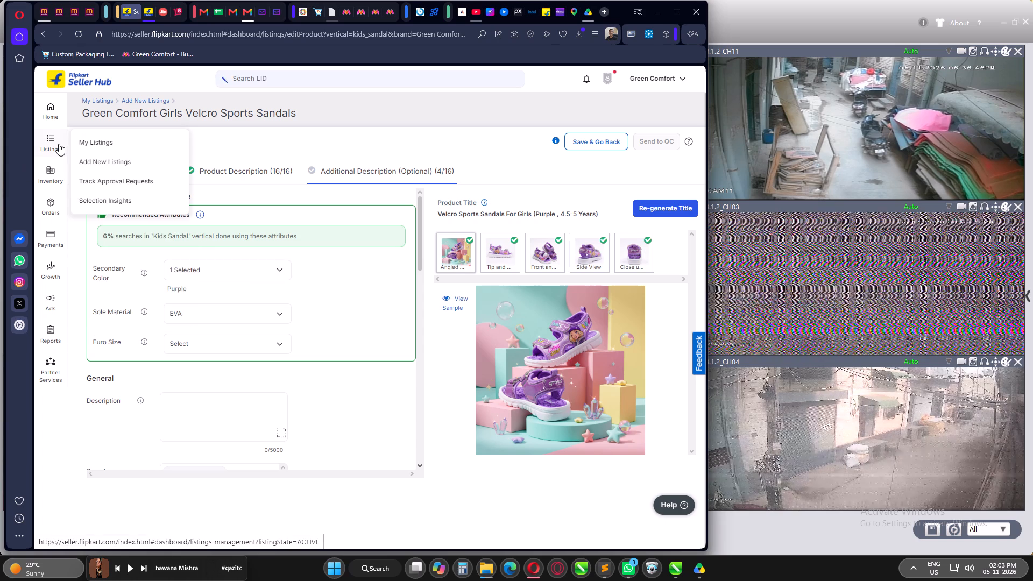
pyautogui.click(45, 37)
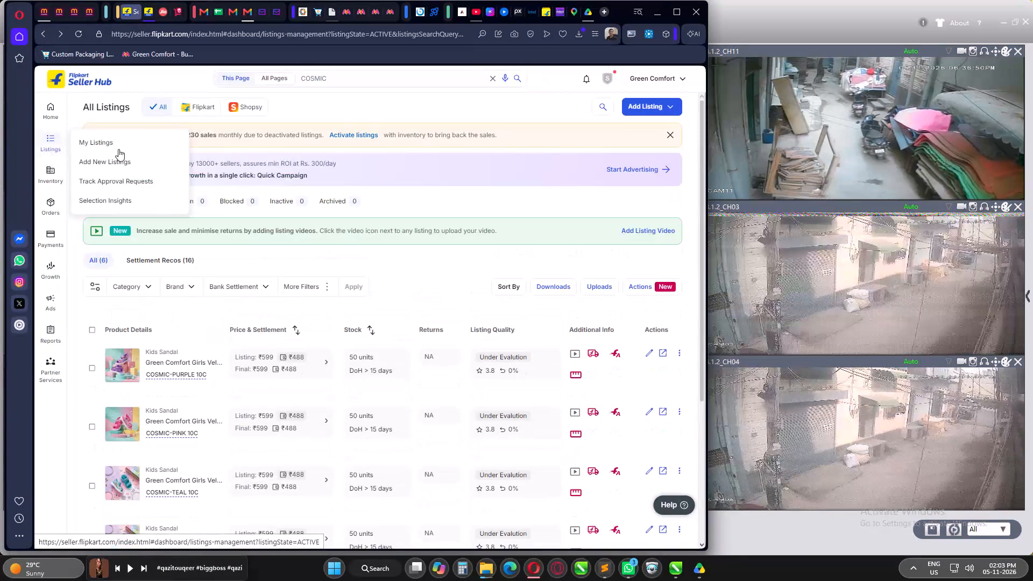
# Go to the listing creation page and check the extra actions available for the first Kids_sandal entry.
pyautogui.click(121, 160)
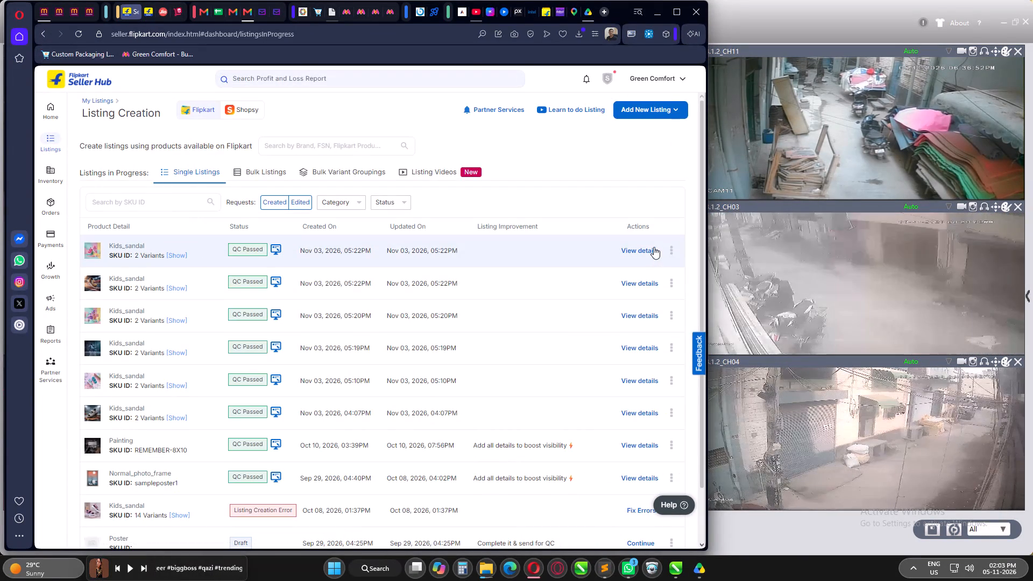
pyautogui.click(670, 249)
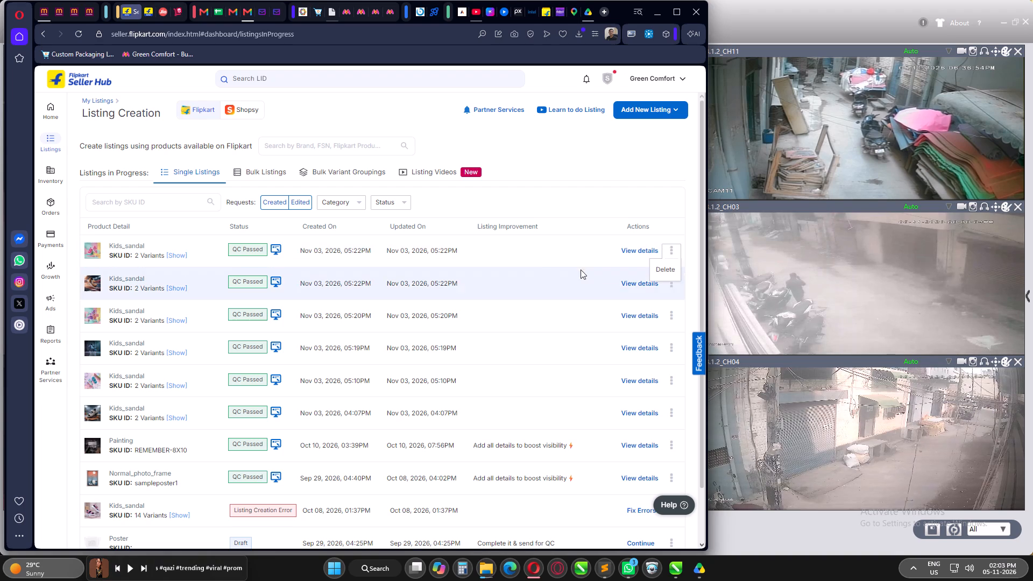
pyautogui.click(527, 265)
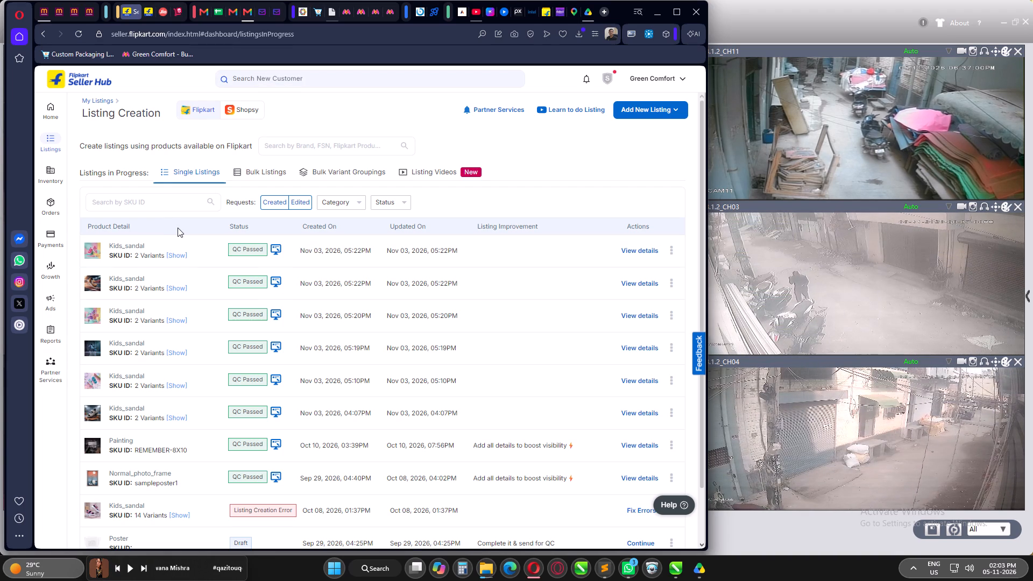
# Switch to YouTube, play the open Short while adjusting the volume, and browse the home feed for something to watch.
pyautogui.click(475, 11)
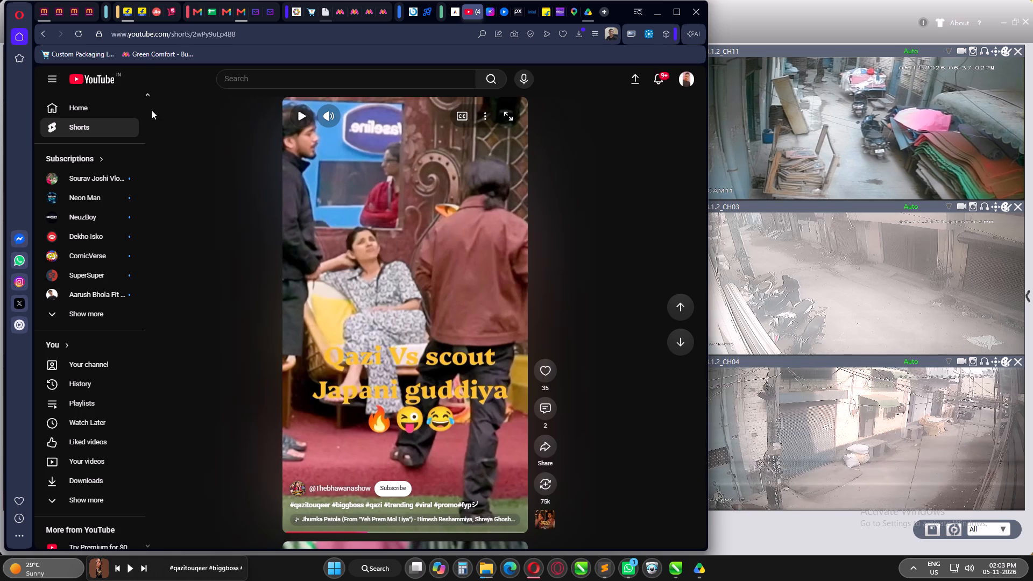
pyautogui.click(357, 276)
pyautogui.scroll(-6, 299, 580)
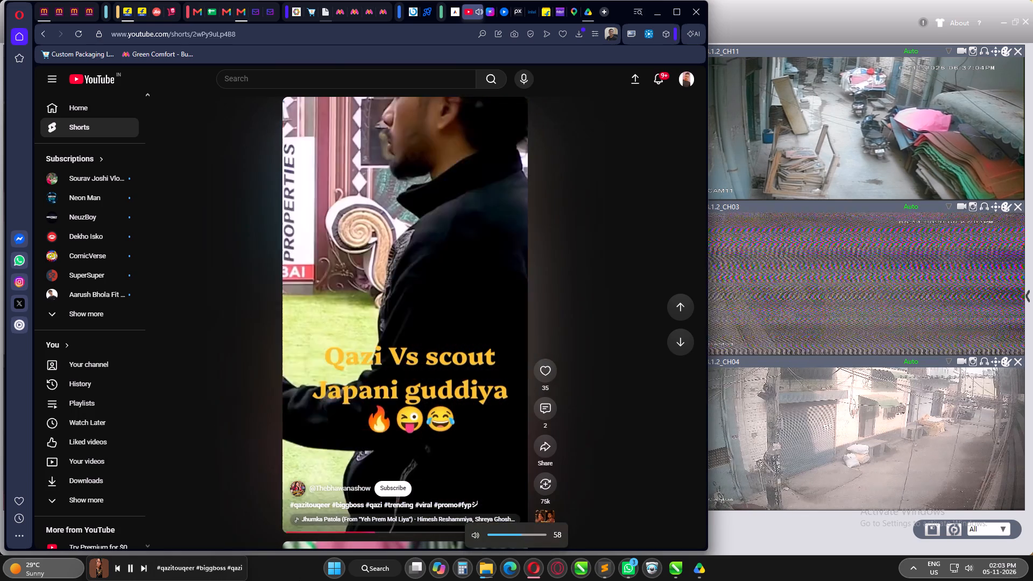
pyautogui.scroll(-1, 303, 580)
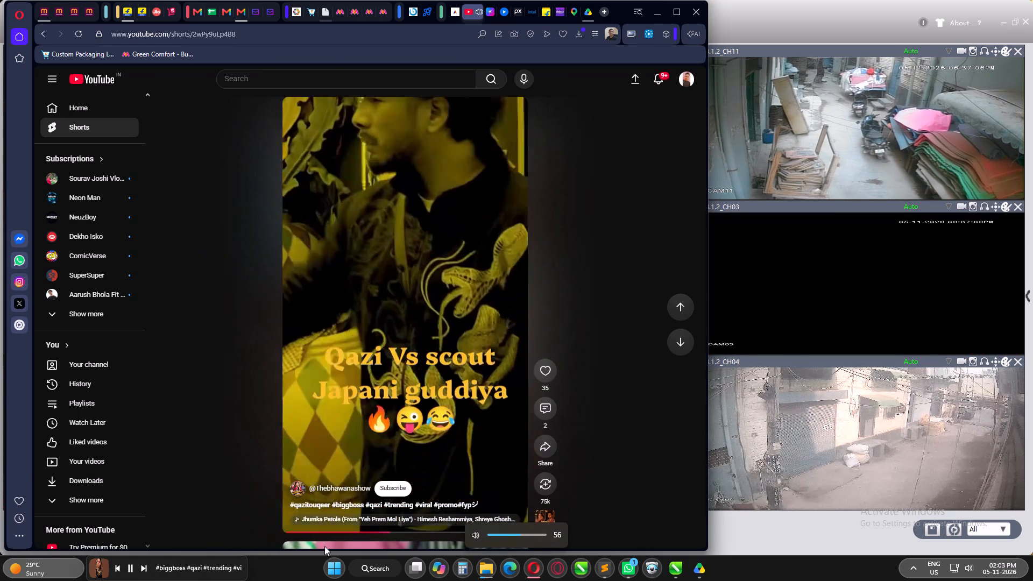
pyautogui.click(101, 78)
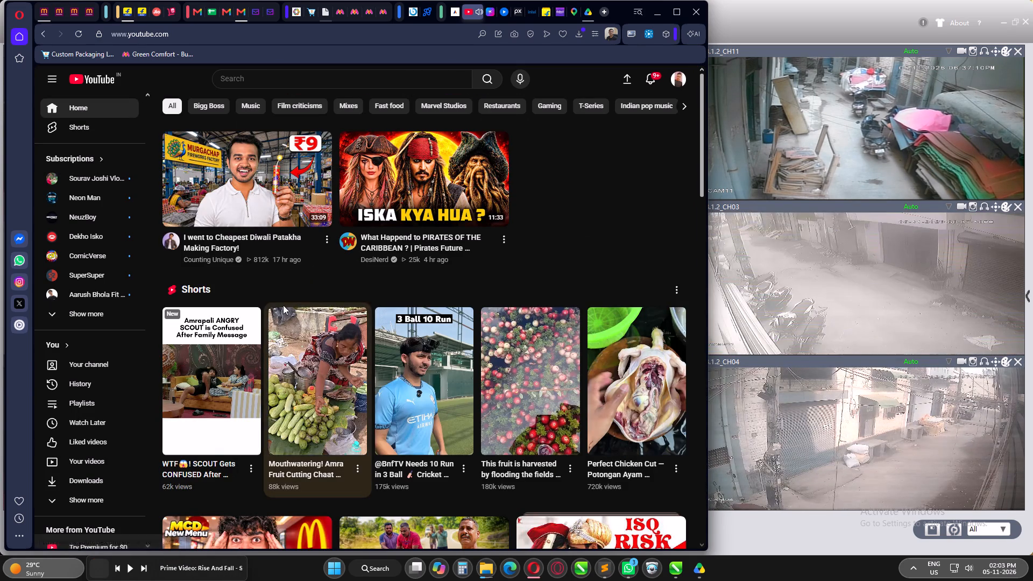
pyautogui.scroll(-4, 615, 207)
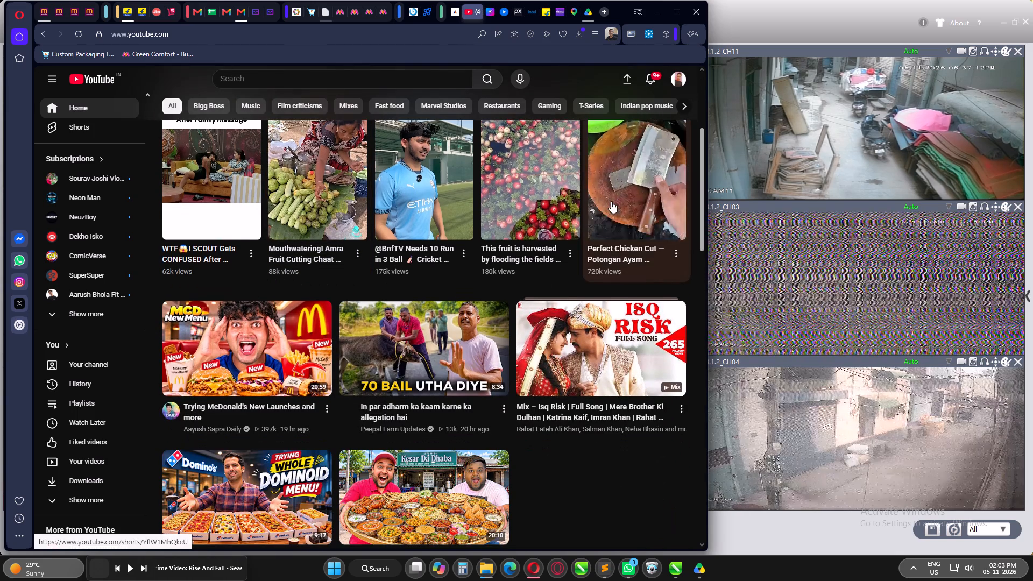
pyautogui.scroll(-2, 609, 190)
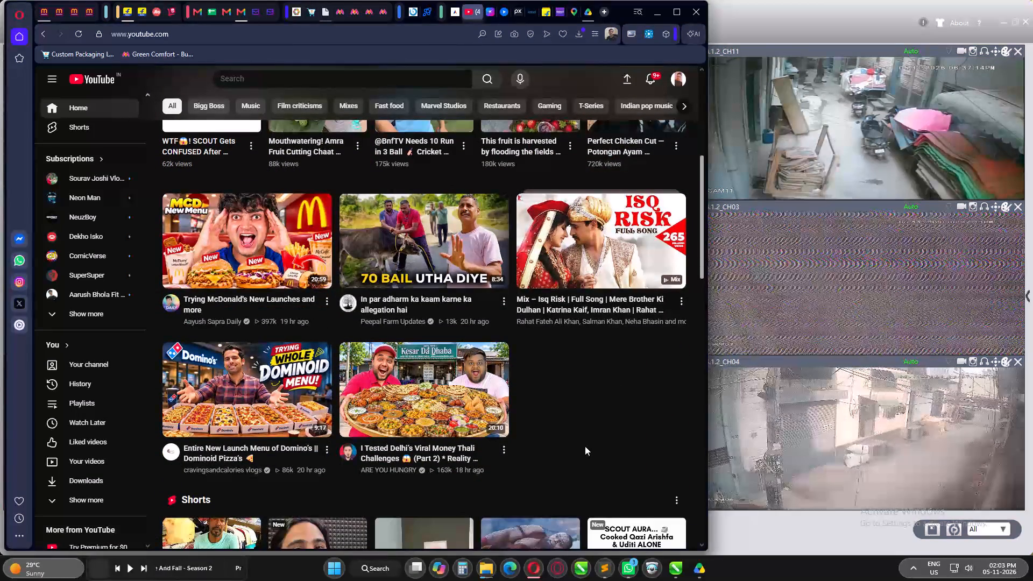
# Switch to JioHotstar, play the Bigg Boss S20 E60 episode and unmute it with the system volume at 58.
pyautogui.click(486, 8)
pyautogui.click(430, 278)
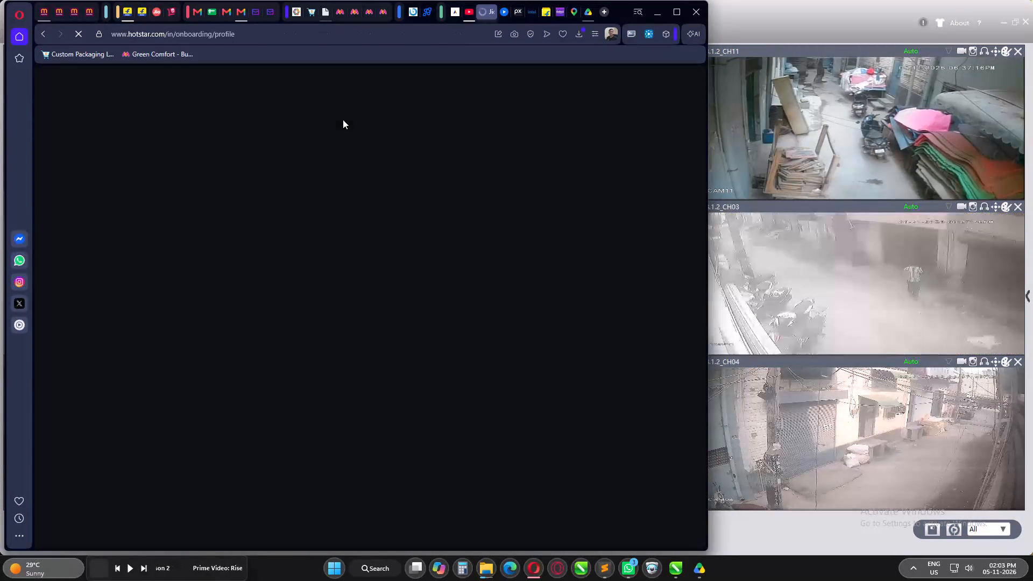
pyautogui.click(183, 299)
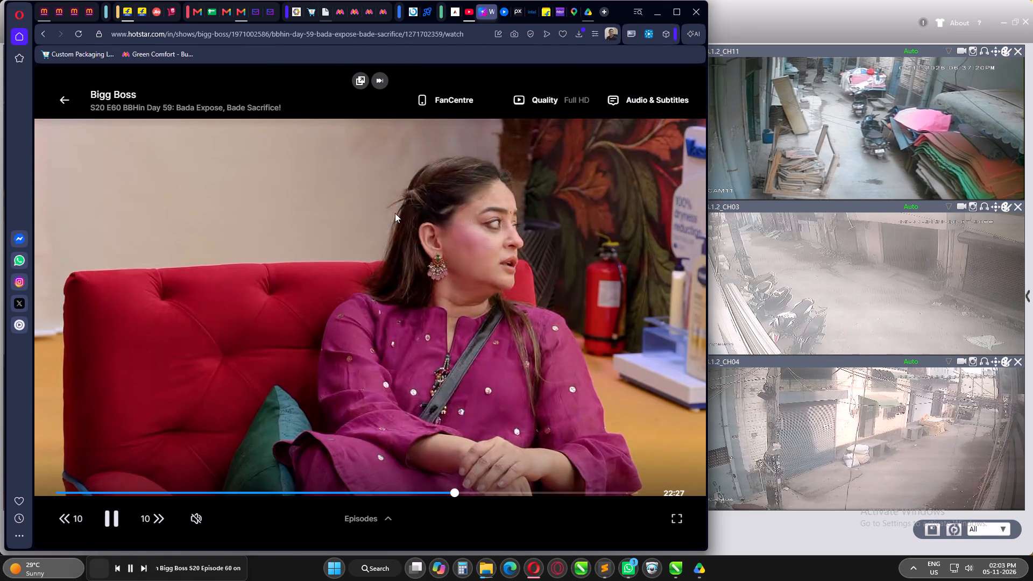
pyautogui.scroll(1, 261, 580)
pyautogui.click(208, 521)
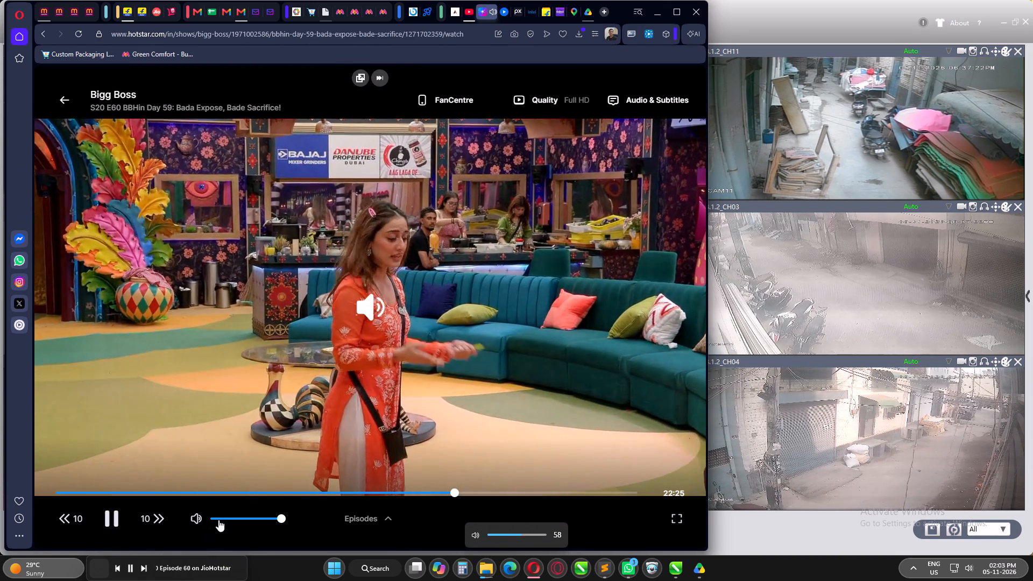
pyautogui.click(418, 207)
pyautogui.click(418, 207)
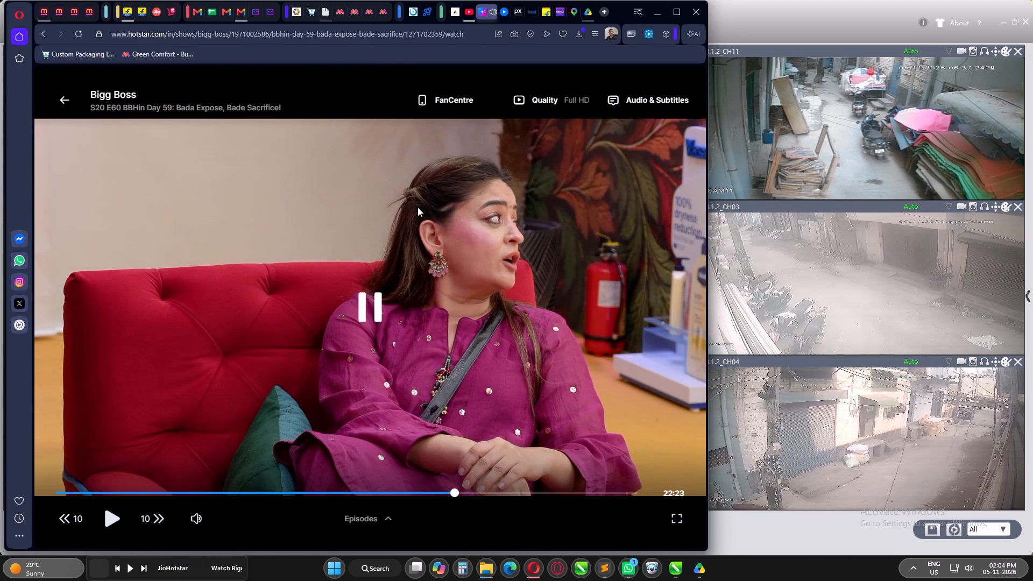
# Pop the episode out into a floating video, move the file-copy progress window aside and bring the video to the front.
pyautogui.click(362, 84)
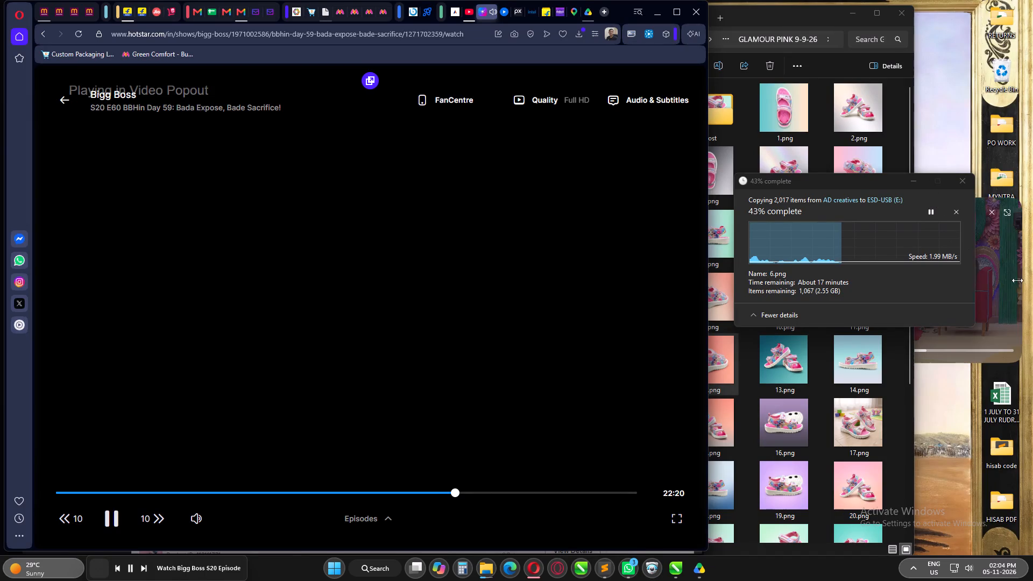
pyautogui.moveTo(866, 184); pyautogui.dragTo(802, 180)
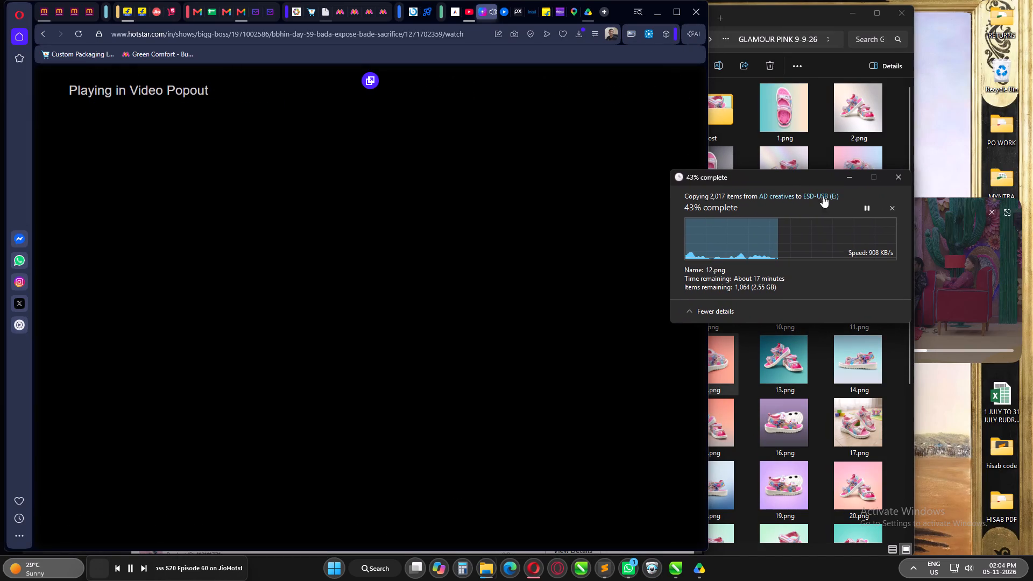
pyautogui.click(978, 259)
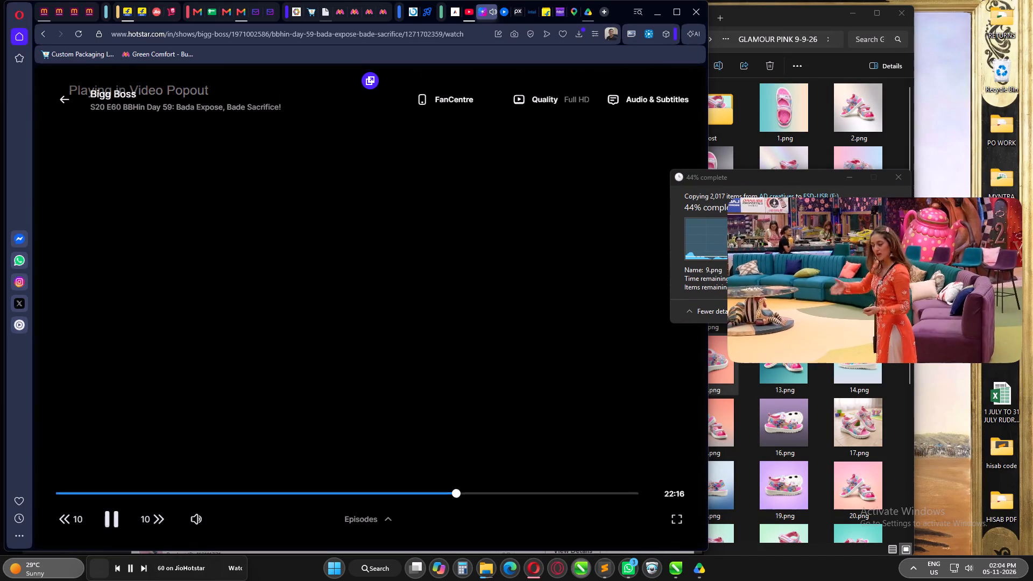
# Bring up the Flipkart Seller Hub page, check the VMS camera feeds, and return to the Flipkart listing creation page.
pyautogui.click(127, 9)
pyautogui.click(654, 566)
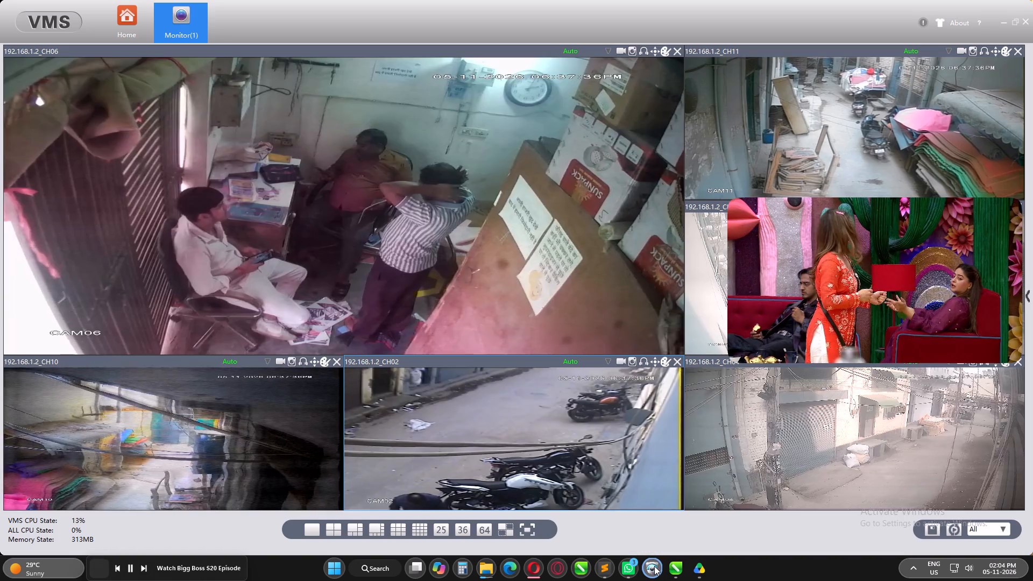
pyautogui.click(536, 566)
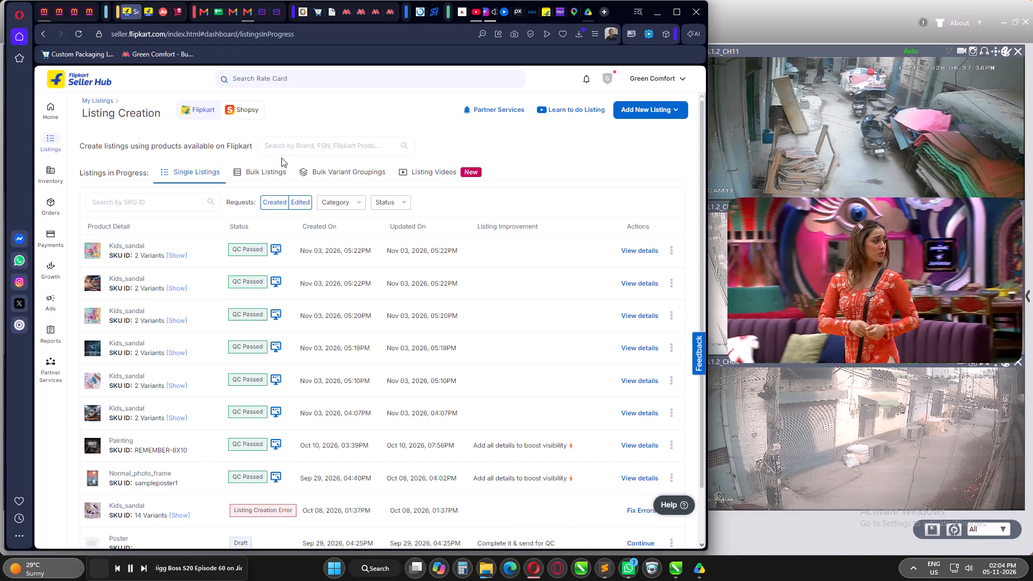
# Start a new single listing in the Kids Sandal vertical under the recently used Green Comfort brand.
pyautogui.click(643, 110)
pyautogui.click(633, 130)
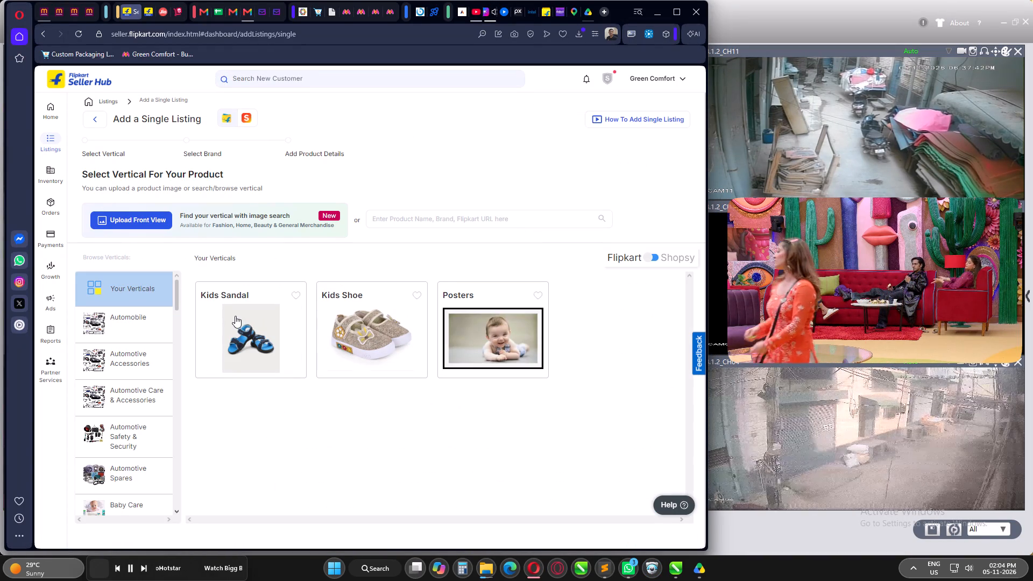
pyautogui.click(235, 316)
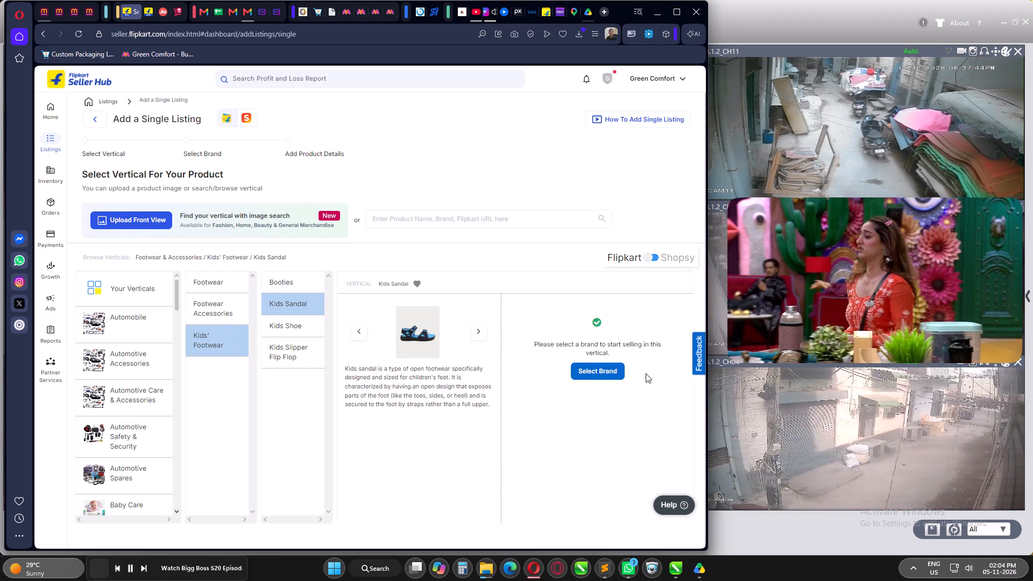
pyautogui.click(605, 373)
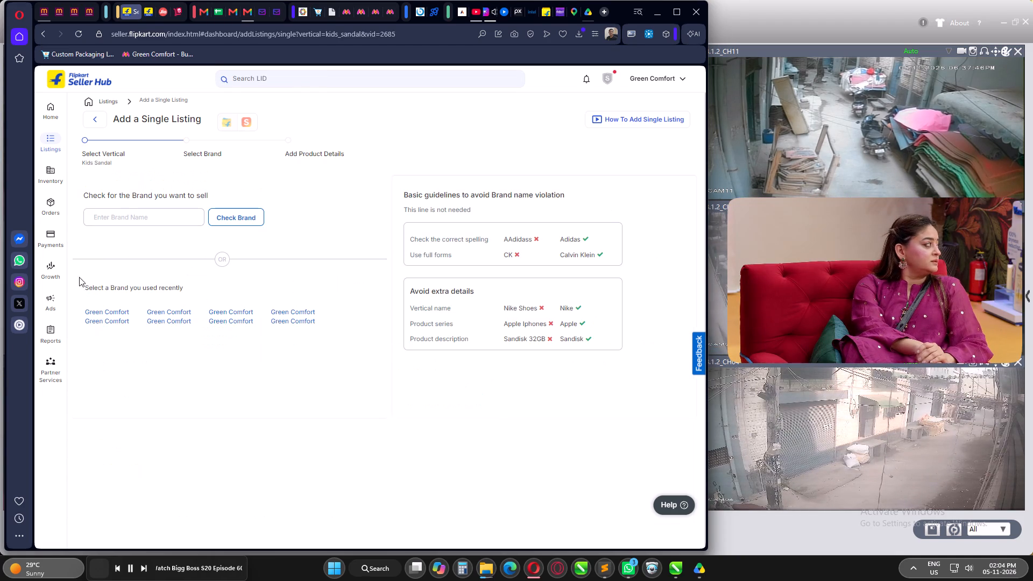
pyautogui.click(105, 311)
pyautogui.click(148, 267)
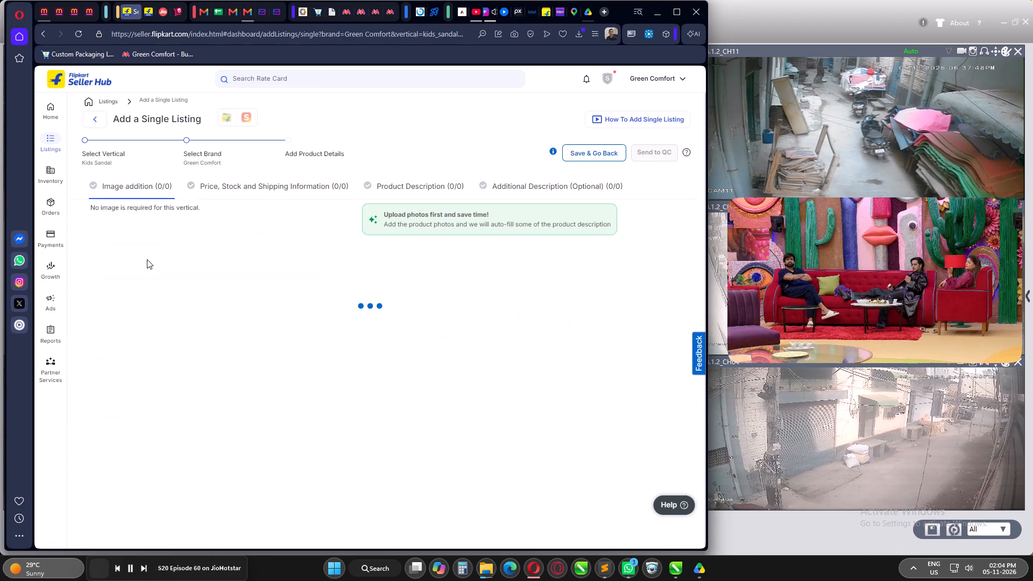
# Upload the coral-background sandal photo from the copied GLAMOUR PINK 9-9-26 folder path as the Angled shot image.
pyautogui.click(208, 419)
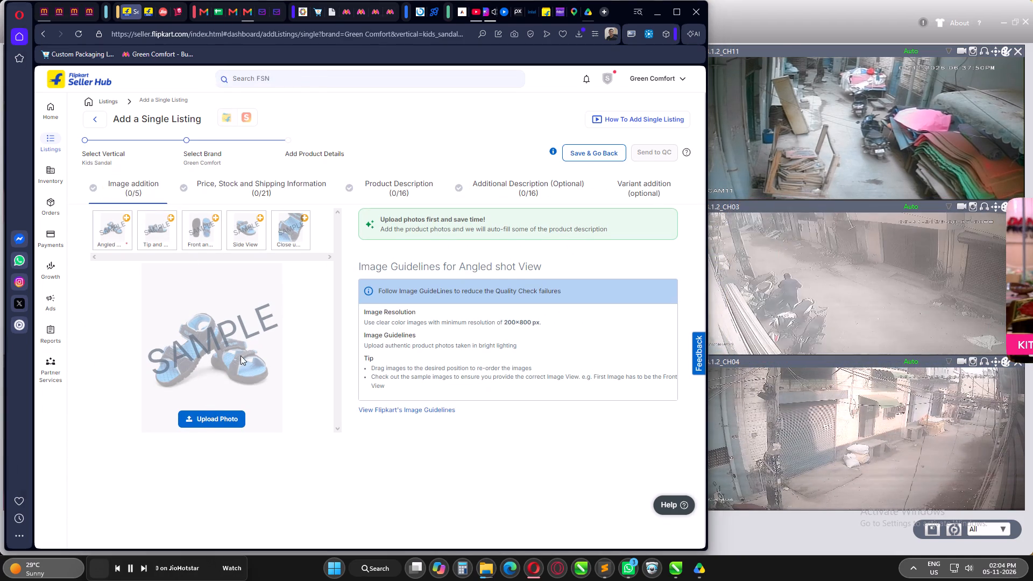
pyautogui.click(491, 31)
pyautogui.press('super+v')
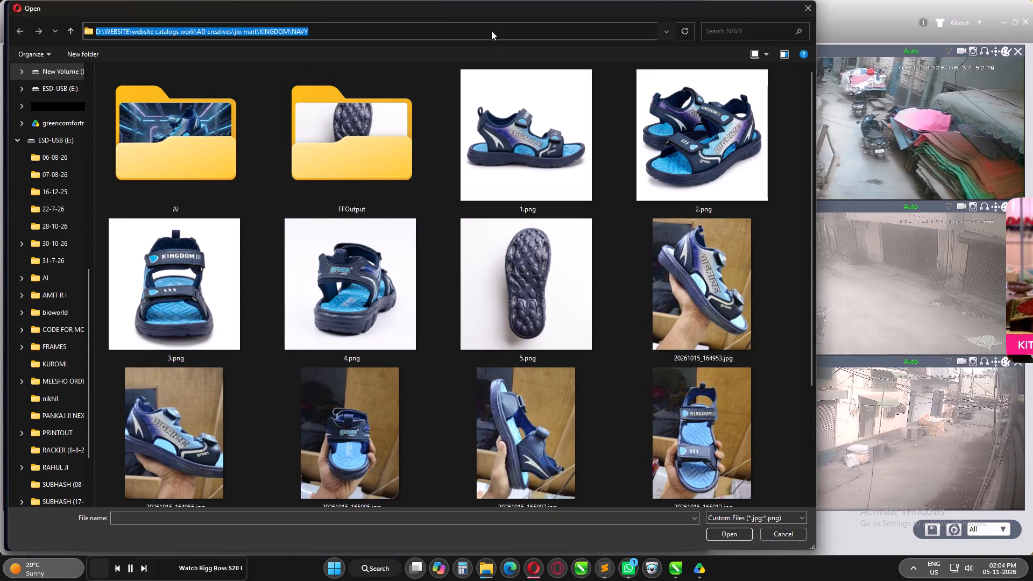
pyautogui.click(168, 133)
pyautogui.hotkey('ctrl', 'v')
pyautogui.press('Return')
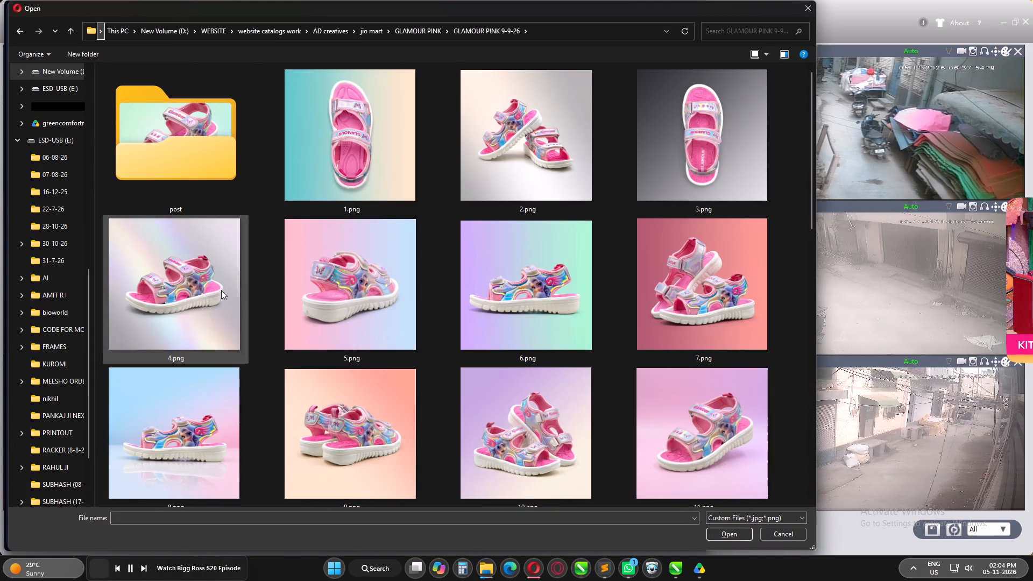
pyautogui.scroll(-1, 292, 250)
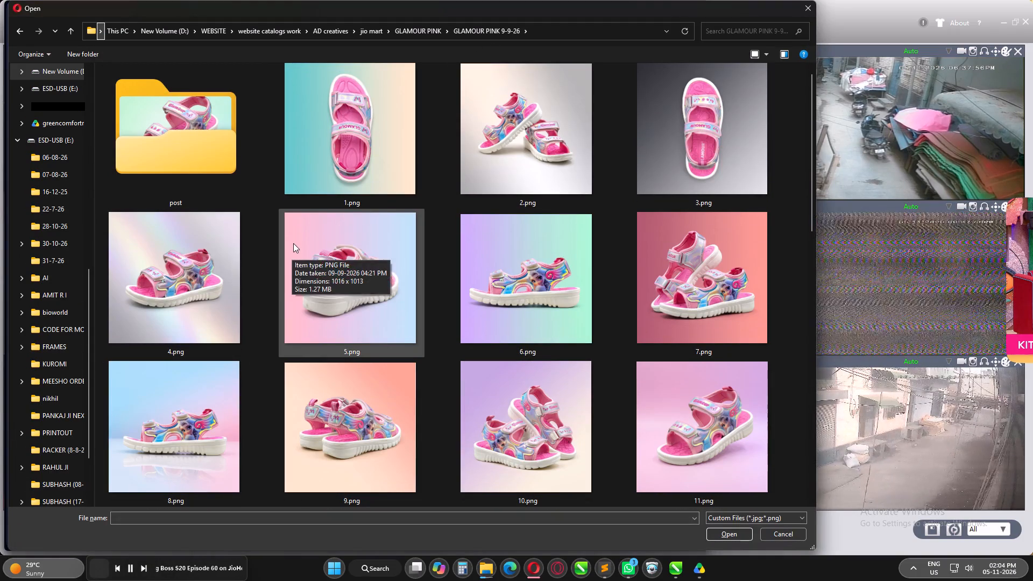
pyautogui.scroll(-1, 293, 243)
pyautogui.click(194, 467)
pyautogui.press('Return')
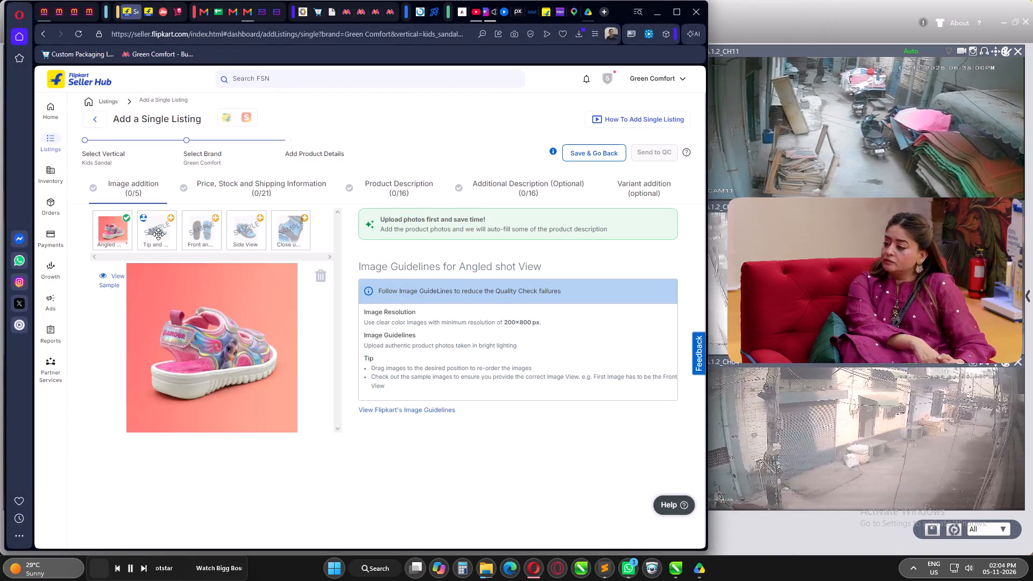
# Upload PhotoRoom-20250613_160951.png from the parent GLAMOUR PINK folder as the Tip and Heel image.
pyautogui.click(158, 234)
pyautogui.click(212, 420)
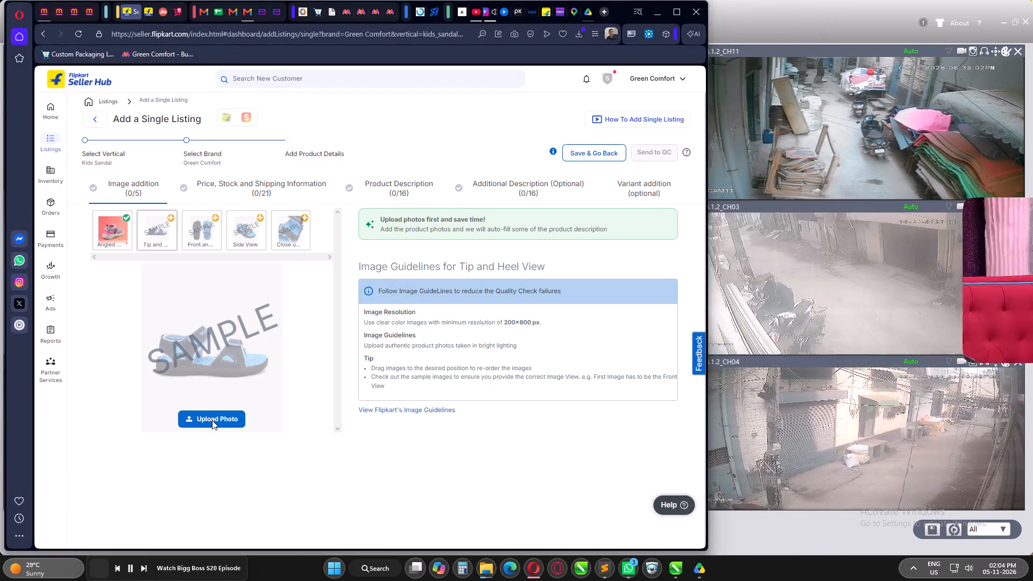
pyautogui.click(431, 310)
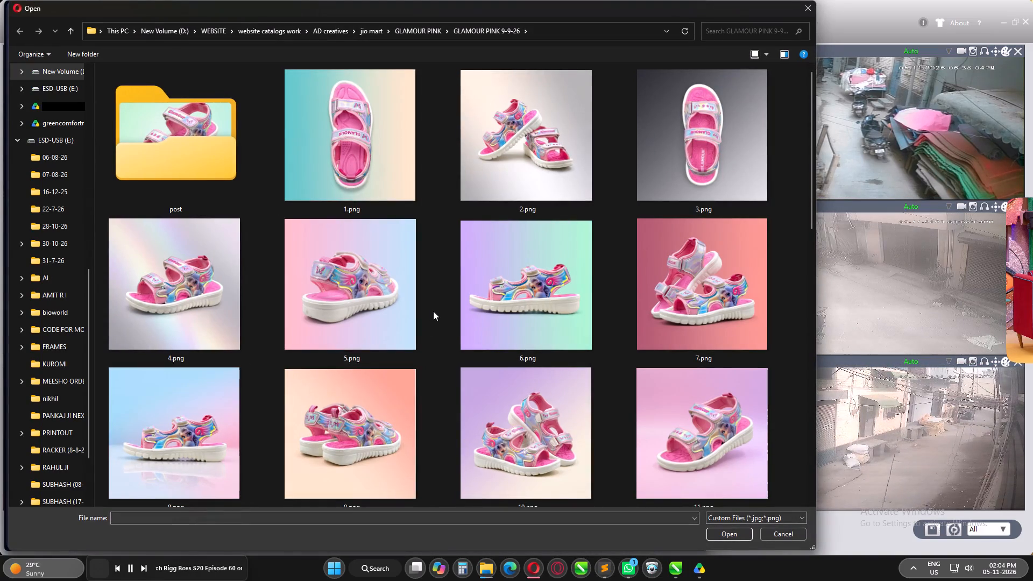
pyautogui.click(444, 345)
pyautogui.press('BackSpace')
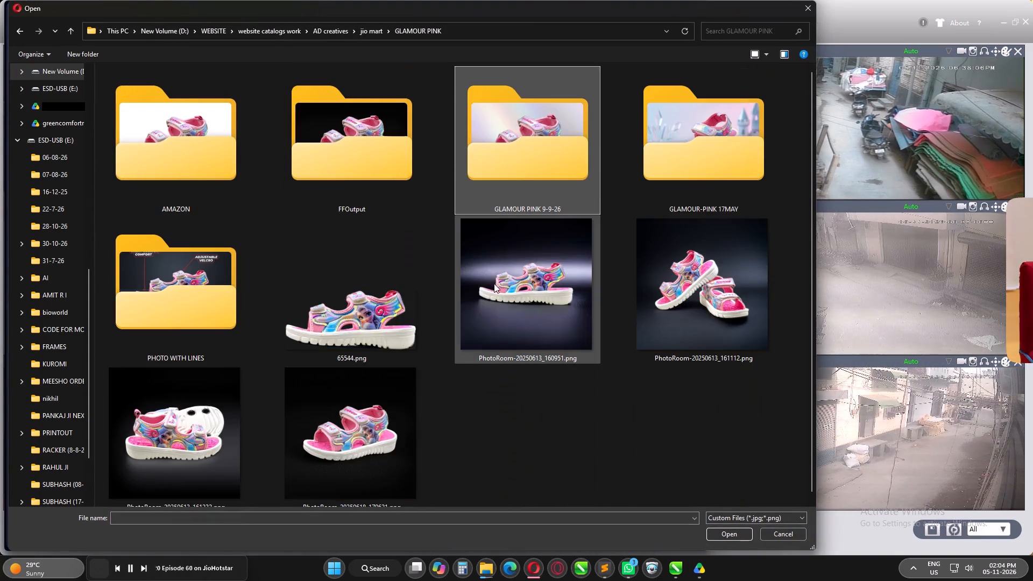
pyautogui.click(542, 319)
pyautogui.press('Return')
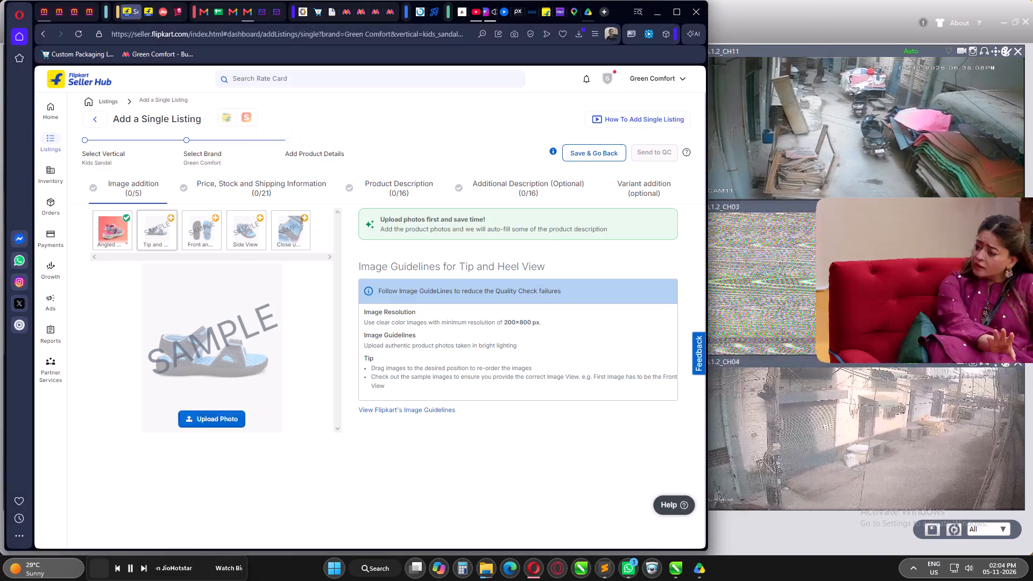
# Upload PhotoRoom-20250613_161112.png from the GLAMOUR PINK folder as the Front and Sole image.
pyautogui.click(211, 230)
pyautogui.click(227, 416)
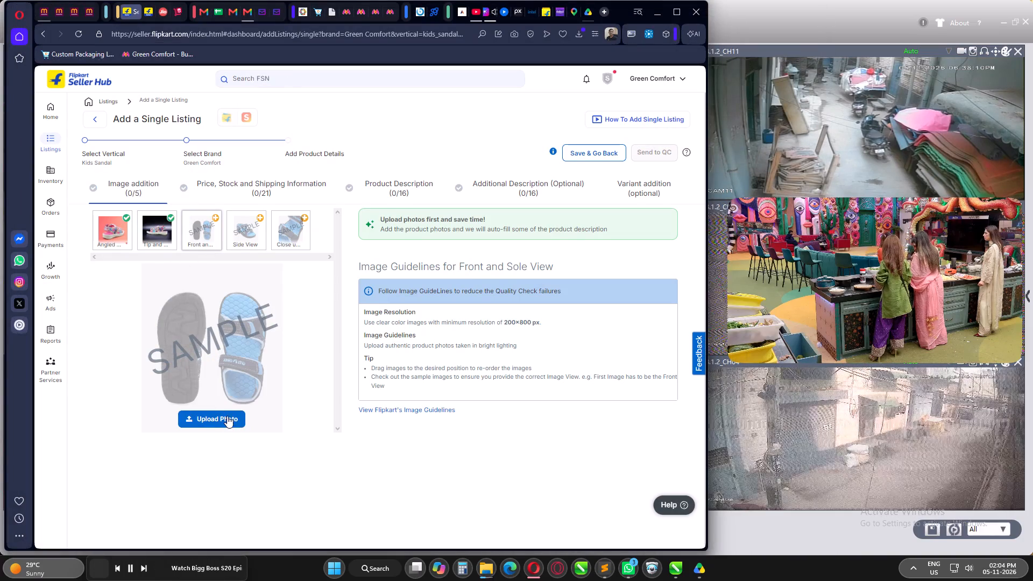
pyautogui.click(701, 263)
pyautogui.press('Return')
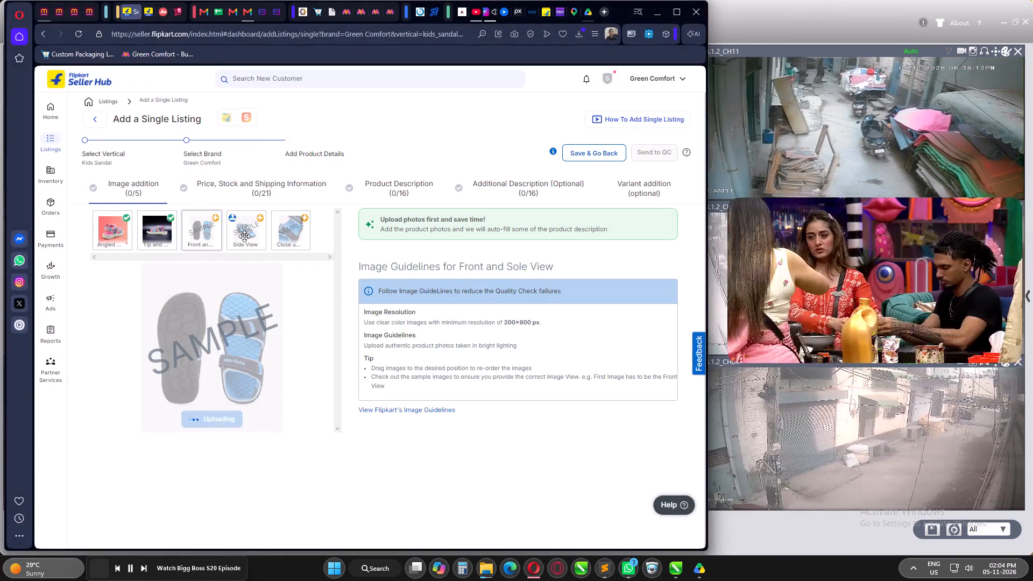
# Upload PhotoRoom-20250613_161232.png from the GLAMOUR PINK folder as the Side View image.
pyautogui.click(244, 236)
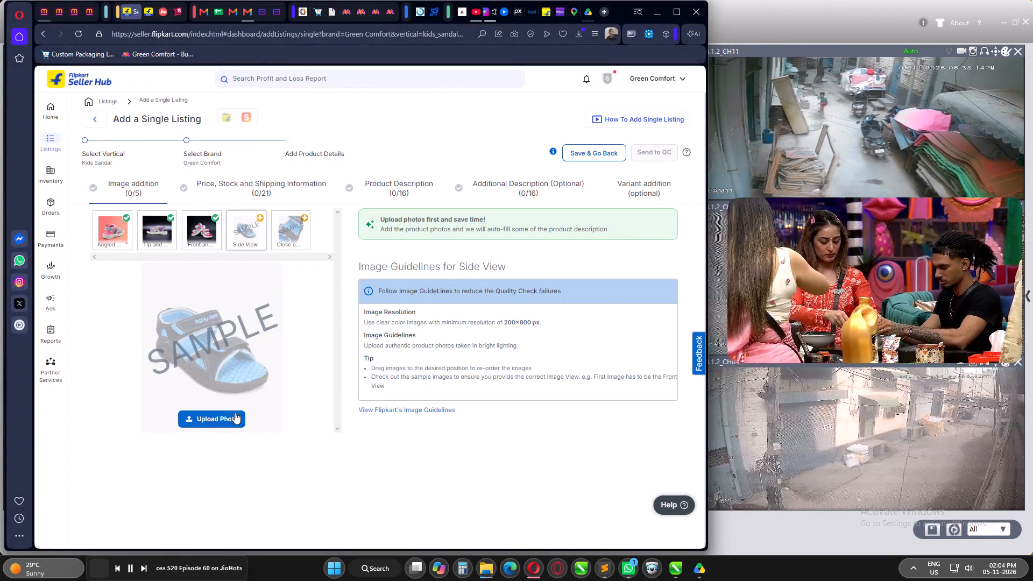
pyautogui.click(230, 419)
pyautogui.click(214, 364)
pyautogui.click(210, 419)
pyautogui.press('Return')
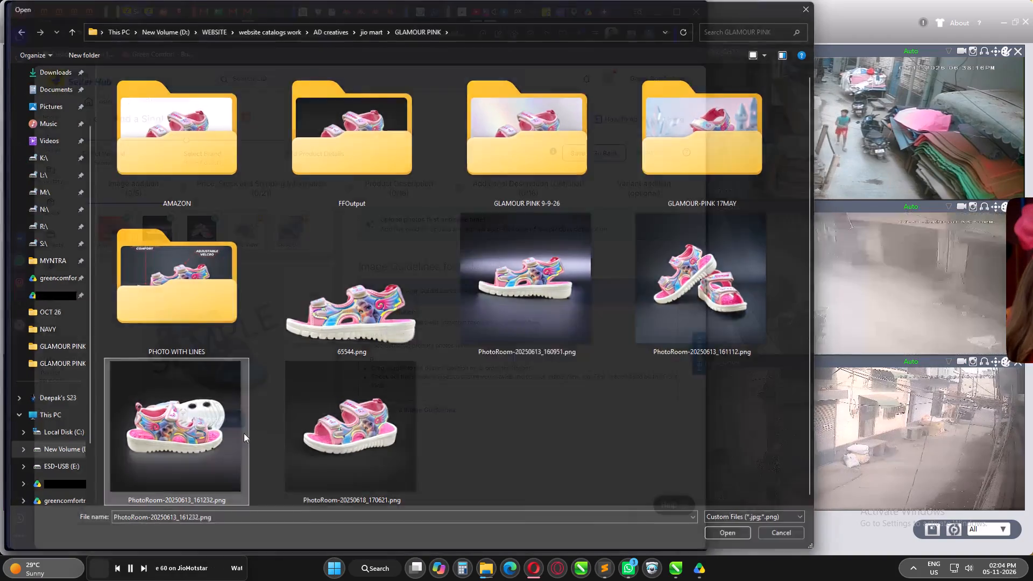
# Upload PhotoRoom-20250618_170621.png from the GLAMOUR PINK folder as the Close up shot image.
pyautogui.click(298, 232)
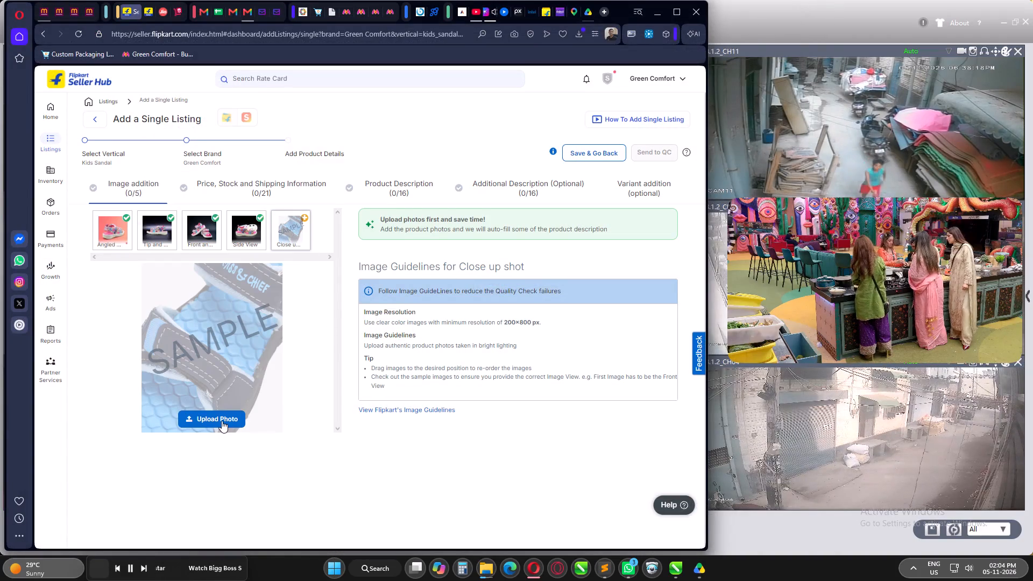
pyautogui.click(222, 421)
pyautogui.click(353, 426)
pyautogui.press('Return')
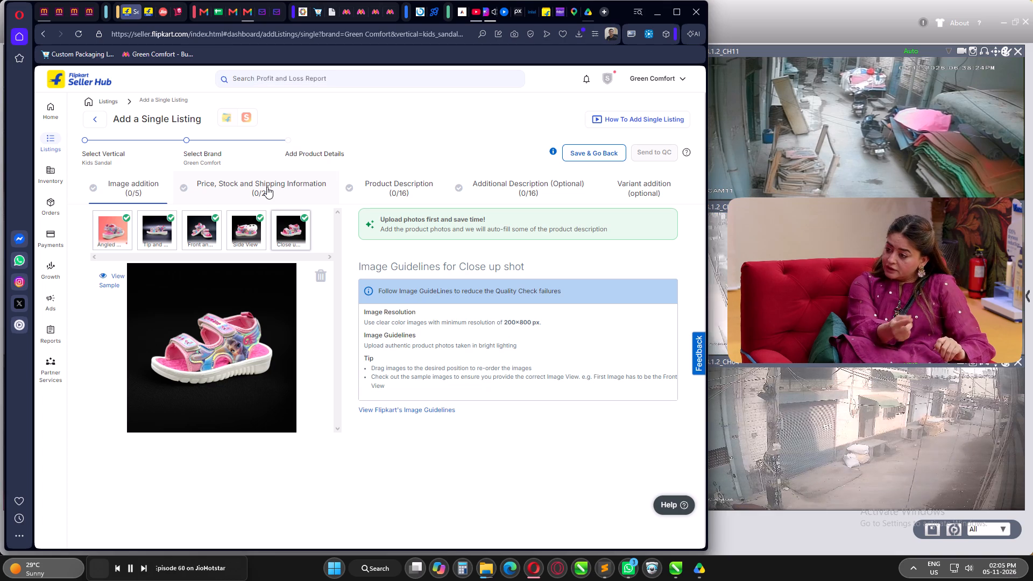
# In the price, stock and shipping section, enter the Seller SKU ID GLAMOUR-PINK 5C (5OCT26) and copy it.
pyautogui.click(267, 187)
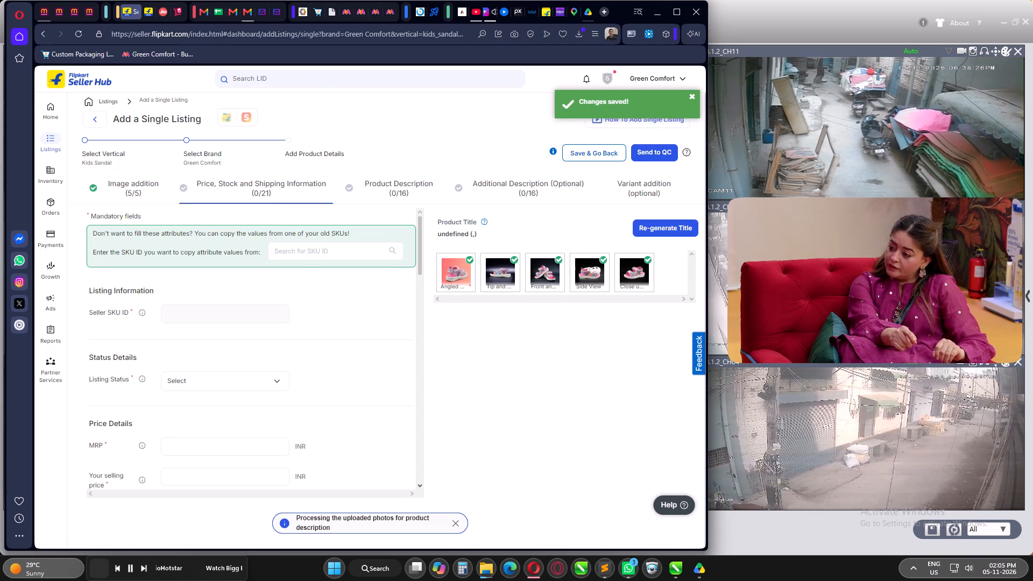
pyautogui.click(256, 309)
pyautogui.write('GLM')
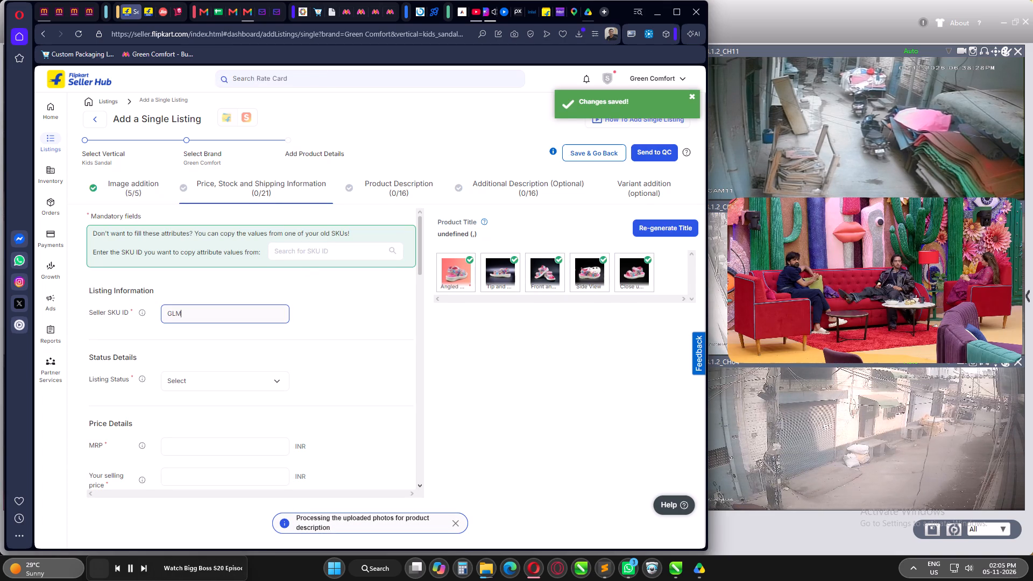
pyautogui.press('BackSpace')
pyautogui.write('AMOUR-PINK')
pyautogui.press('space')
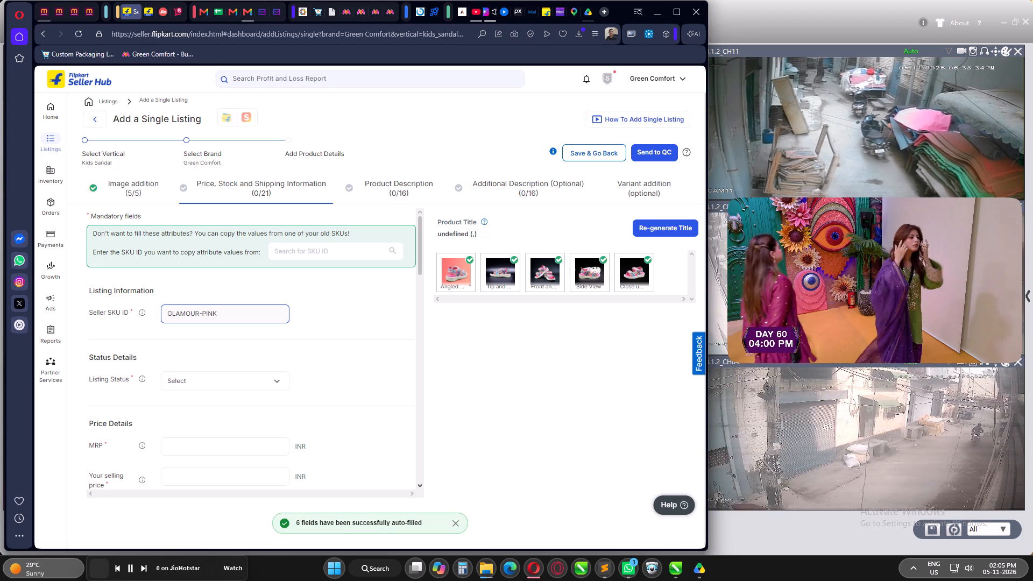
pyautogui.write('5C')
pyautogui.press('space')
pyautogui.hotkey('shift', '(')
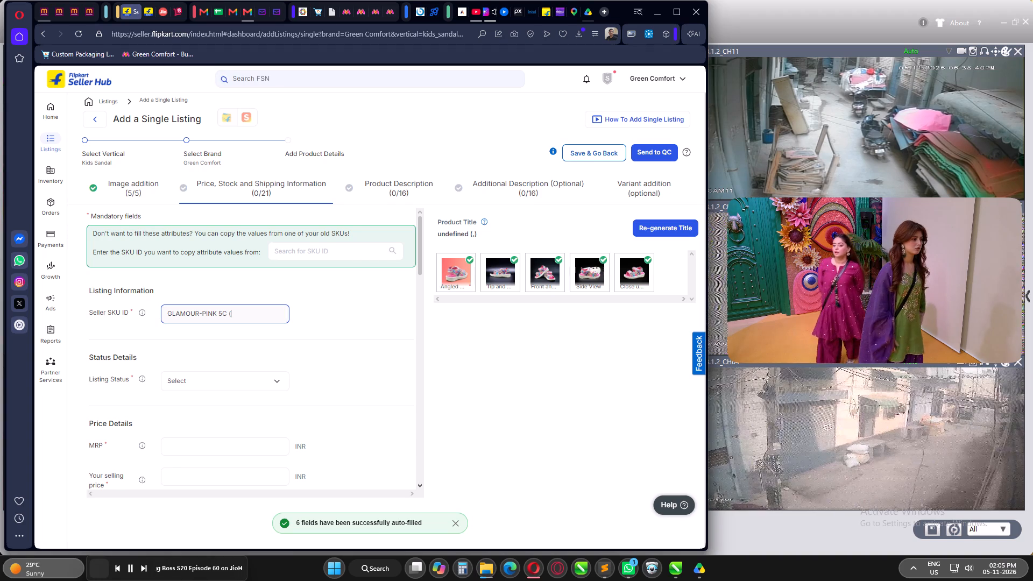
pyautogui.write('5OCT')
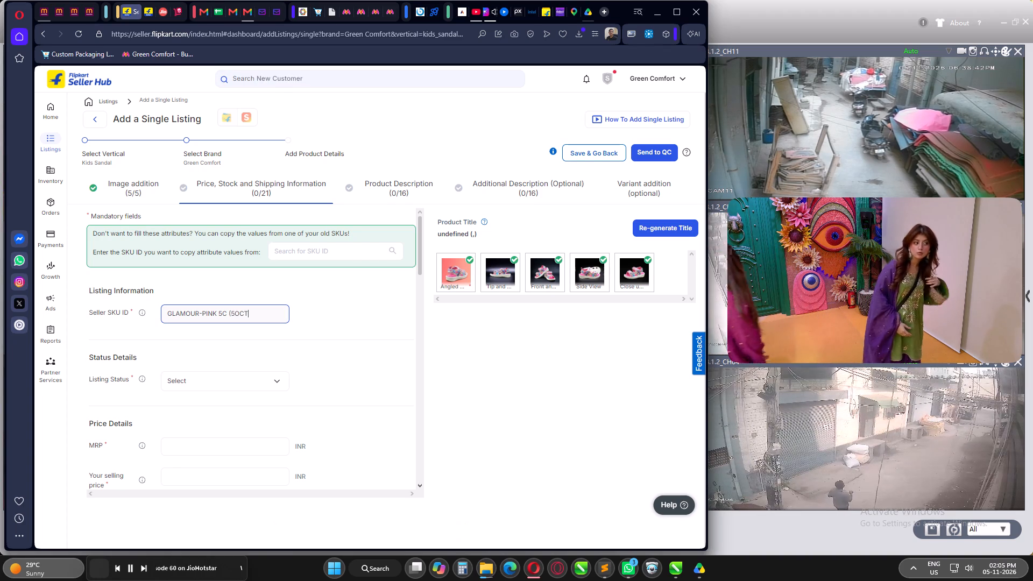
pyautogui.write('26')
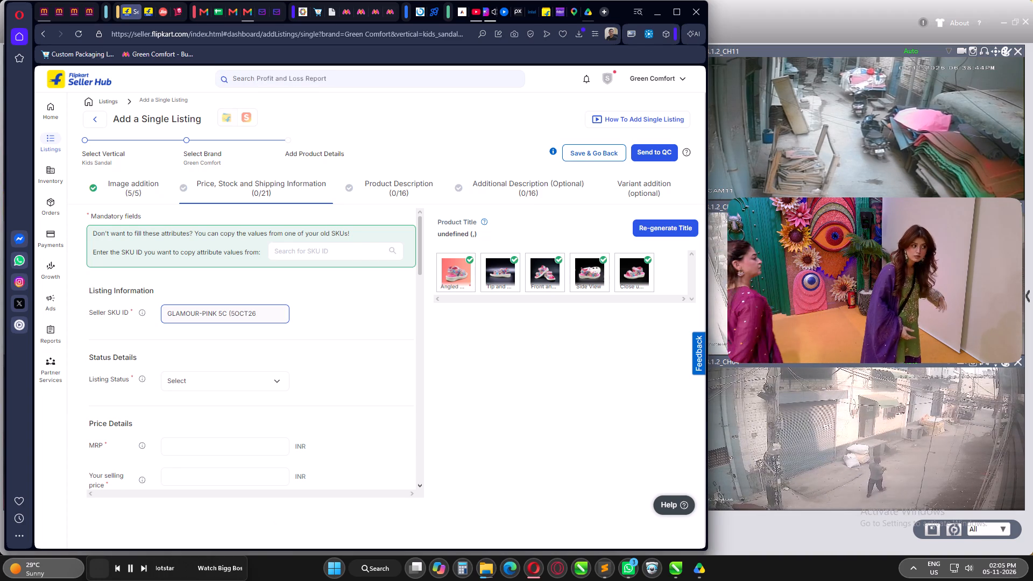
pyautogui.hotkey('shift', ')')
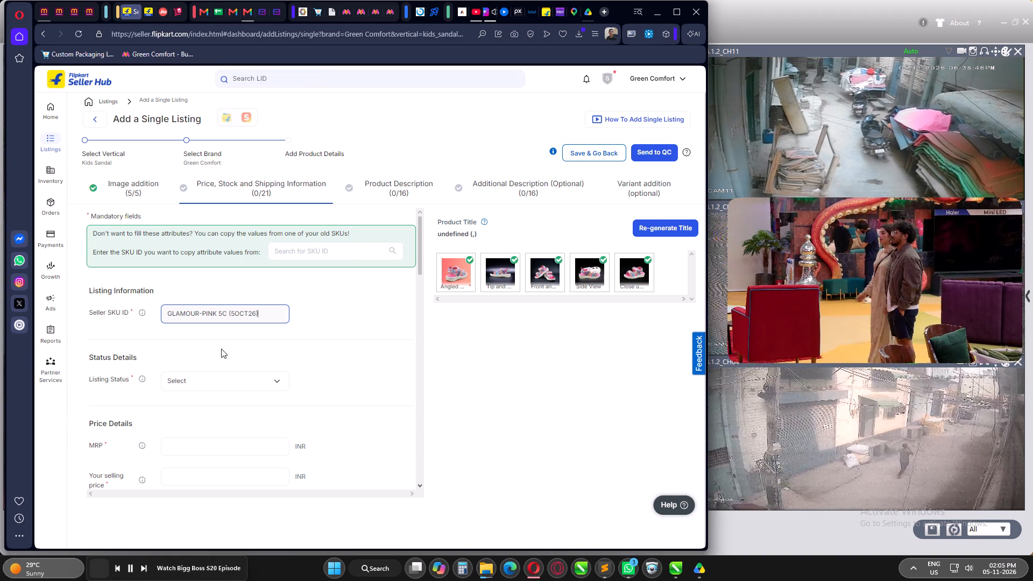
pyautogui.moveTo(274, 312); pyautogui.dragTo(120, 308)
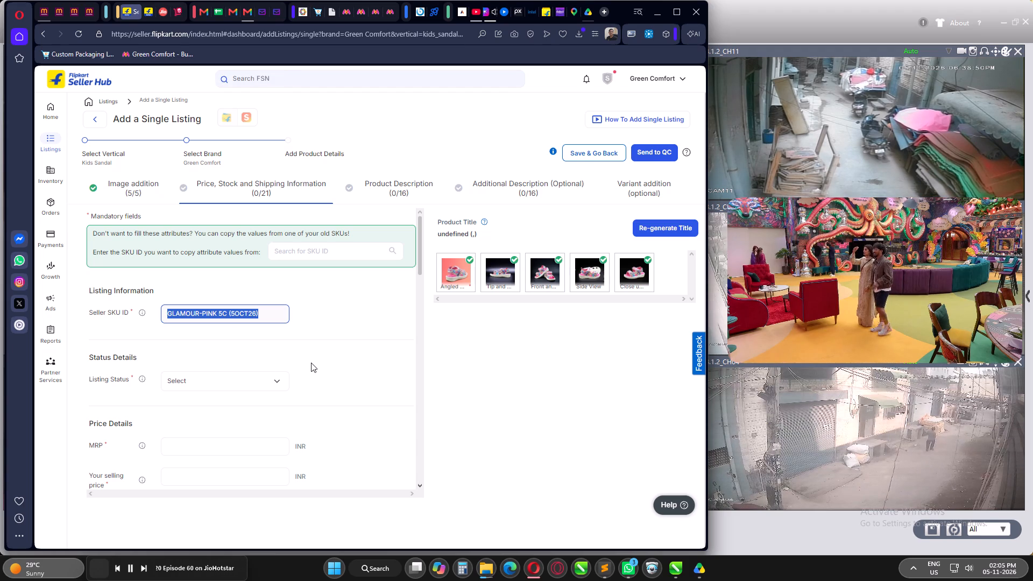
pyautogui.hotkey('ctrl', 'c')
pyautogui.click(314, 359)
# Set the Listing Status to Active.
pyautogui.click(231, 385)
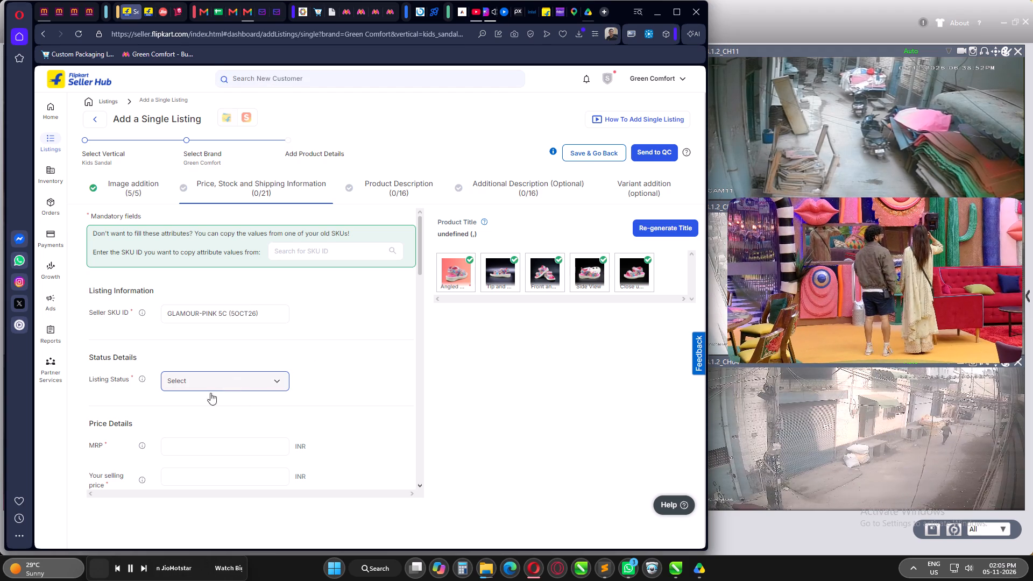
pyautogui.click(194, 448)
# Fill in the price details with an MRP of 999, a selling price of 599 and a minimum order quantity of 1.
pyautogui.scroll(-2, 196, 302)
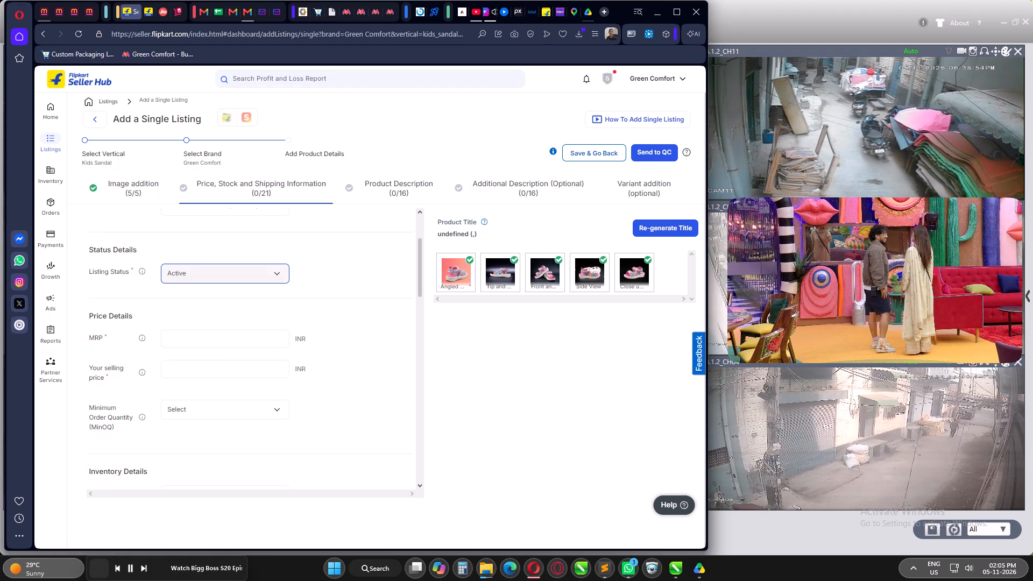
pyautogui.click(220, 341)
pyautogui.write('999')
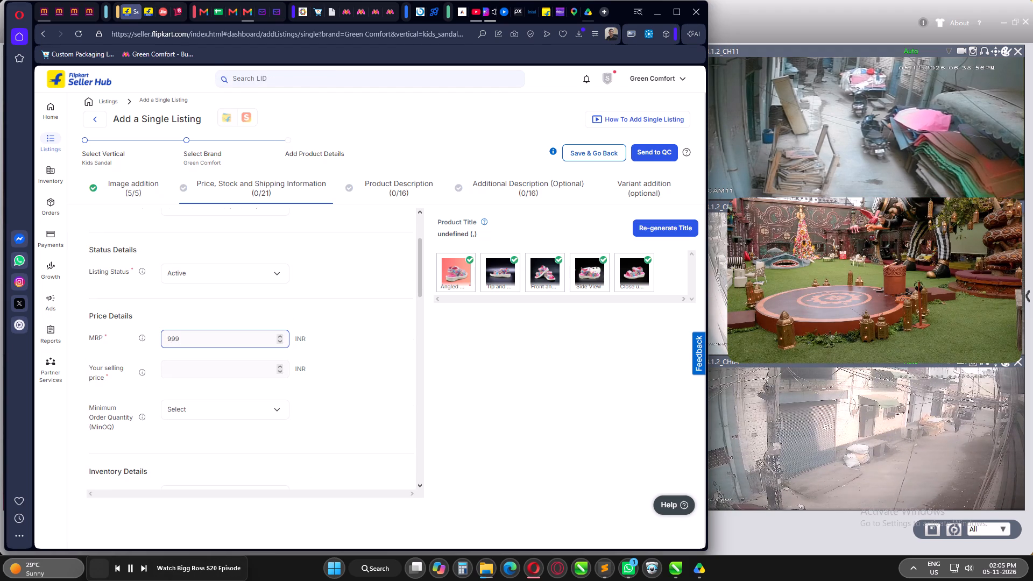
pyautogui.click(207, 374)
pyautogui.write('599')
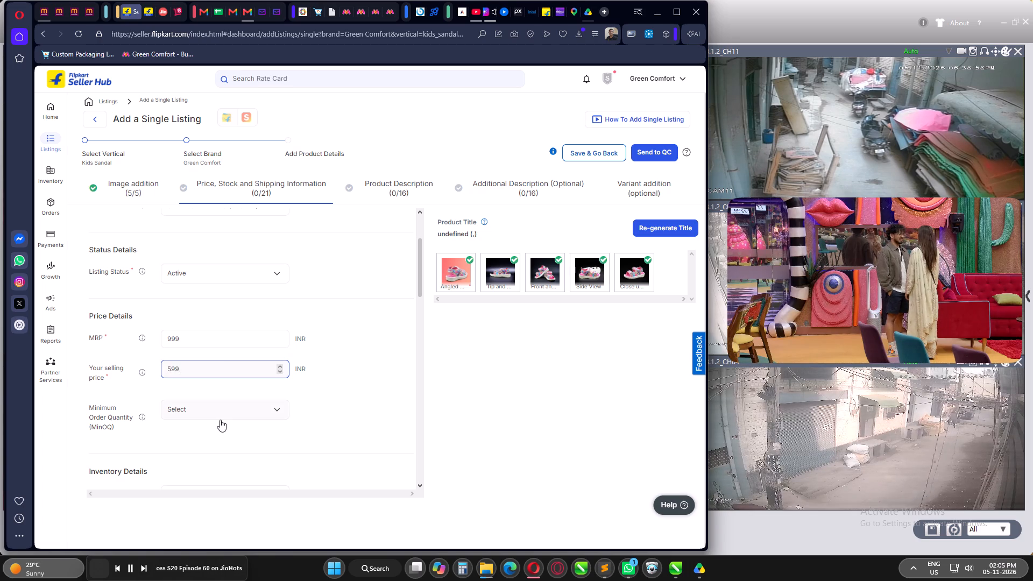
pyautogui.click(220, 420)
pyautogui.click(184, 471)
pyautogui.click(288, 419)
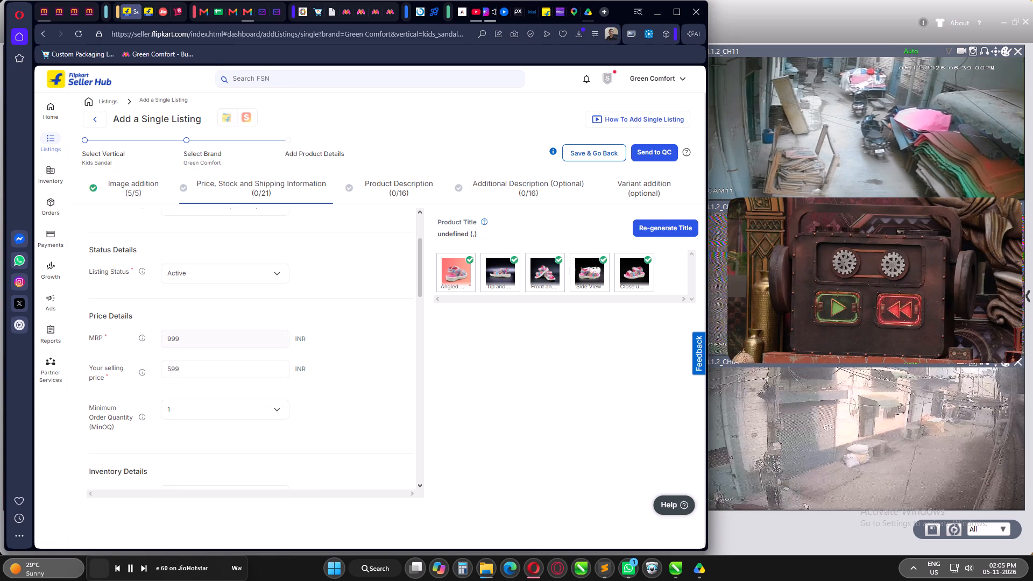
# Set Fulfilment by to Seller in the inventory details.
pyautogui.scroll(-3, 208, 279)
pyautogui.click(209, 331)
pyautogui.click(183, 403)
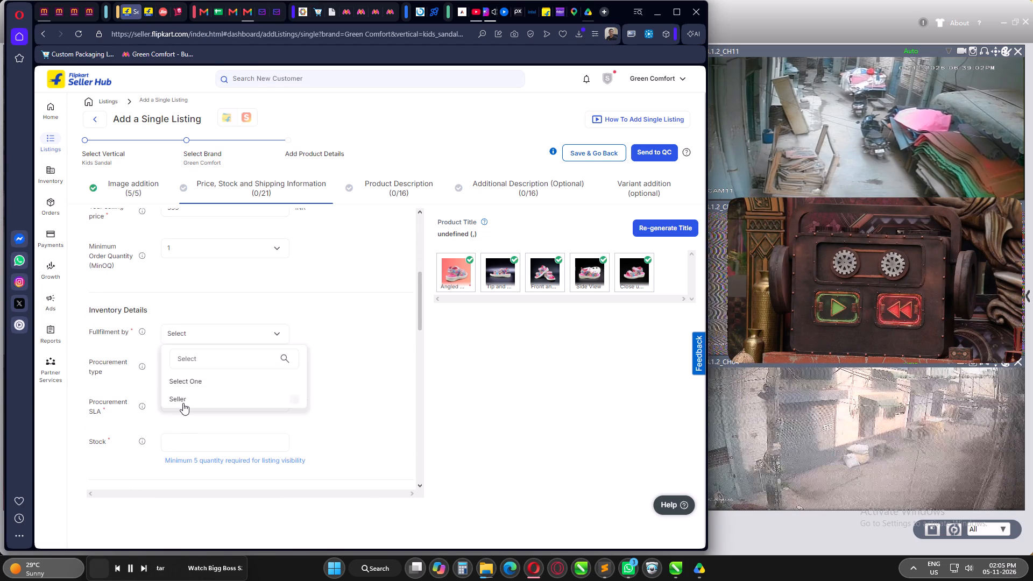
# Complete the inventory details with procurement type instock, a procurement SLA of 1 day and a stock of 50.
pyautogui.click(195, 364)
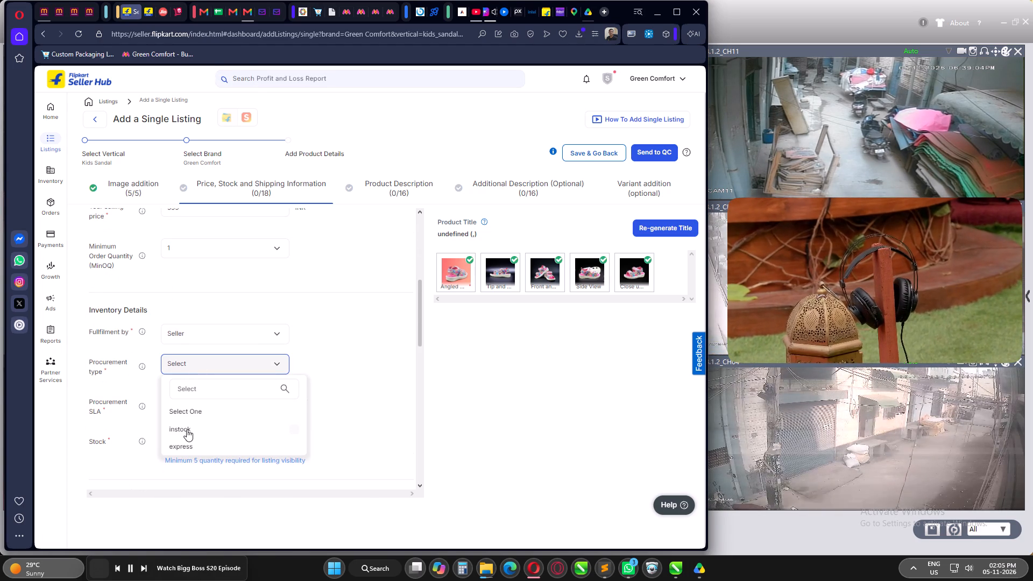
pyautogui.click(185, 431)
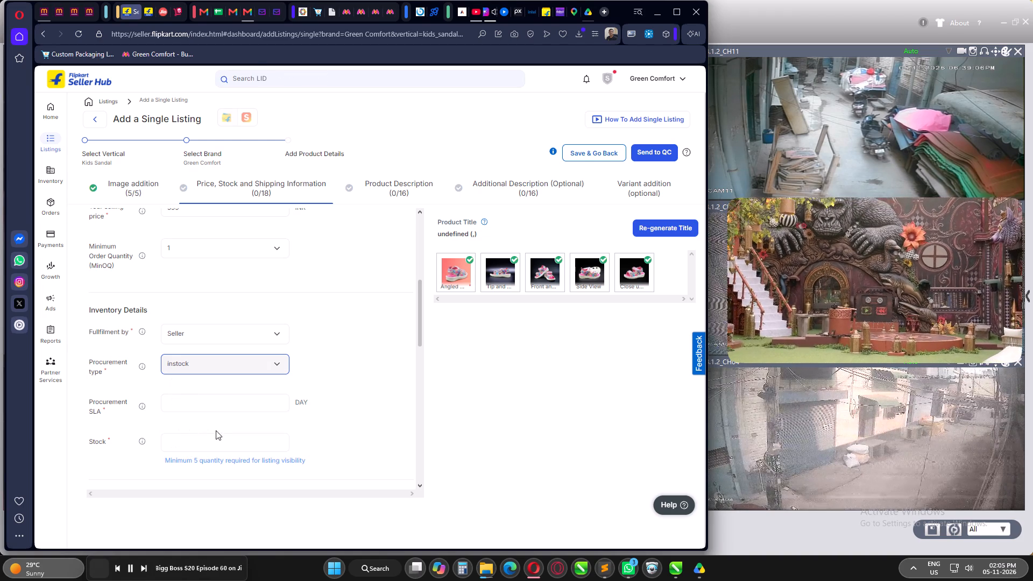
pyautogui.click(218, 402)
pyautogui.press('1')
pyautogui.click(346, 369)
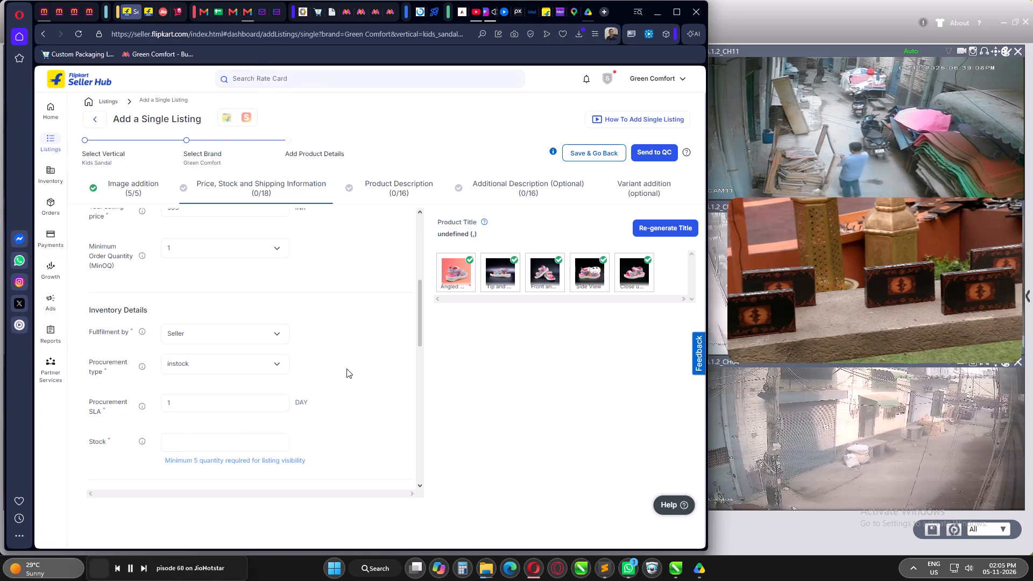
pyautogui.scroll(-4, 291, 200)
pyautogui.scroll(-2, 276, 338)
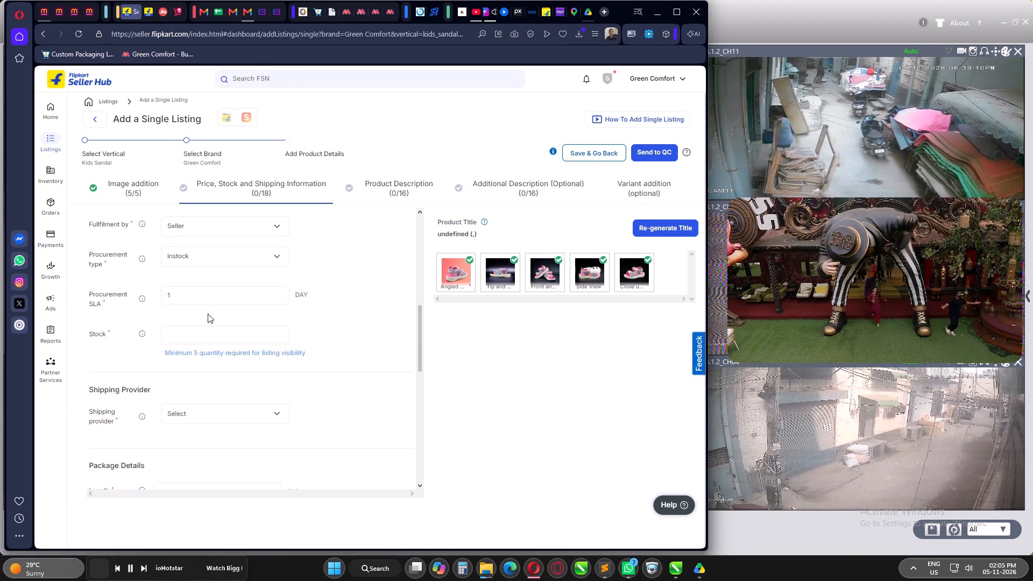
pyautogui.click(196, 339)
pyautogui.write('50')
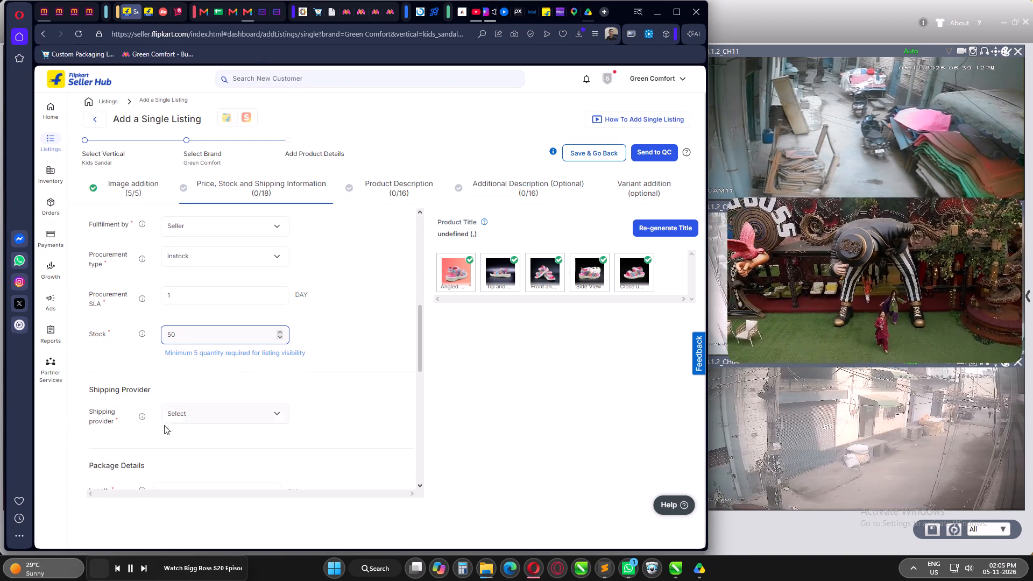
pyautogui.click(121, 402)
# Set the shipping provider to Flipkart.
pyautogui.scroll(-2, 132, 292)
pyautogui.click(208, 303)
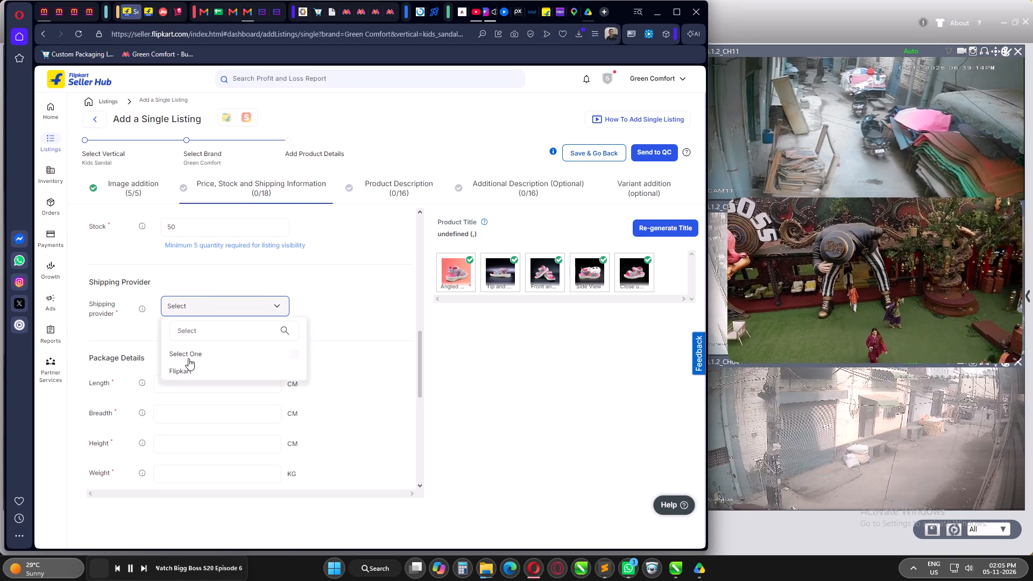
pyautogui.click(192, 364)
pyautogui.click(189, 369)
# Fill in the package details with length 21 cm, breadth 11 cm, height 9 cm and weight .250 kg.
pyautogui.click(192, 386)
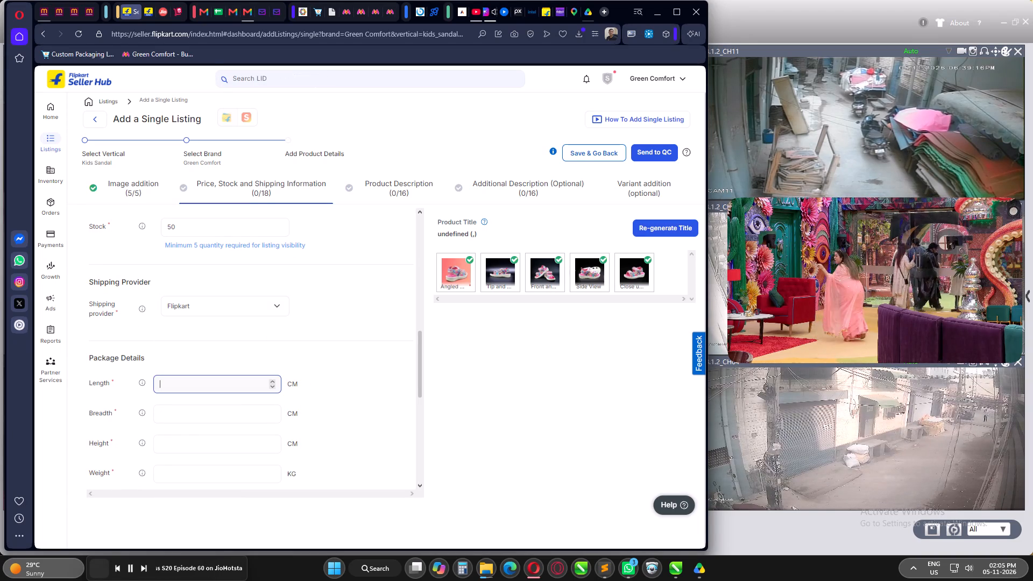
pyautogui.press('2')
pyautogui.press('1')
pyautogui.click(197, 383)
pyautogui.press('1')
pyautogui.doubleClick(201, 412)
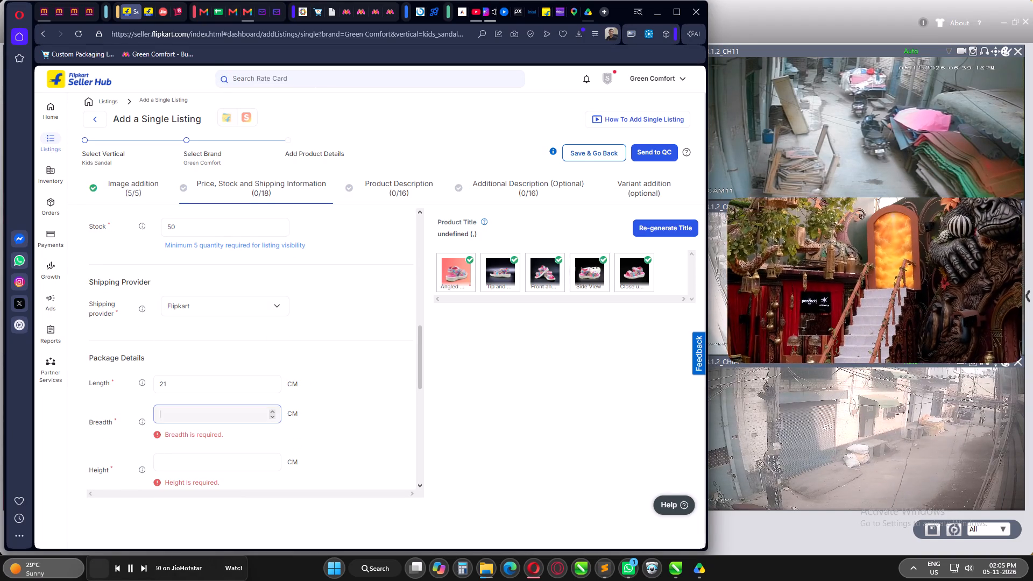
pyautogui.press('1')
pyautogui.press('1')
pyautogui.click(205, 449)
pyautogui.press('9')
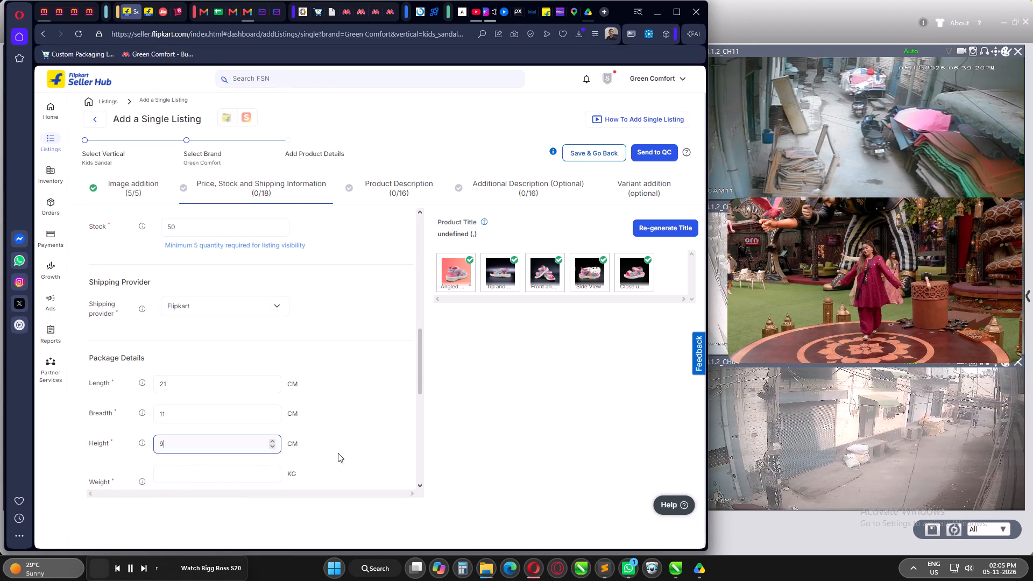
pyautogui.click(339, 453)
pyautogui.scroll(-2, 278, 375)
pyautogui.click(227, 372)
pyautogui.write('.250')
pyautogui.click(287, 410)
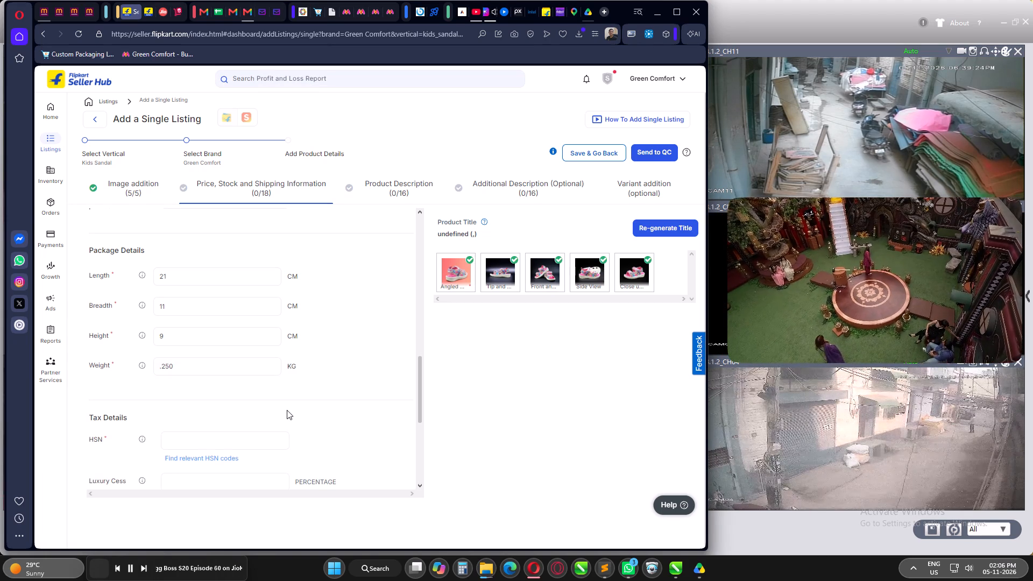
# Fill in the tax details by picking HSN code 64029990 from the relevant codes and tax code GST_5.
pyautogui.scroll(-2, 207, 303)
pyautogui.click(195, 330)
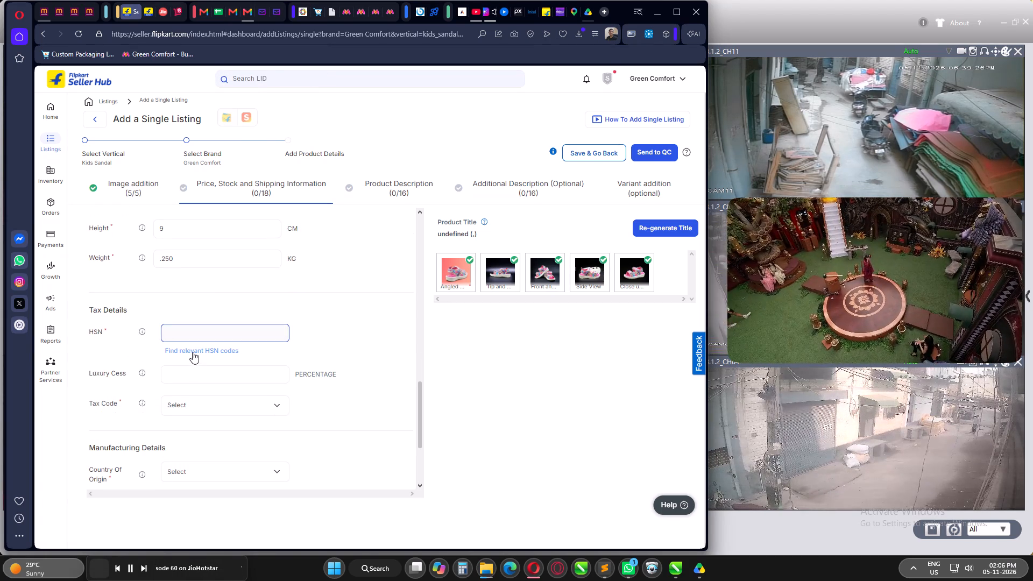
pyautogui.click(193, 352)
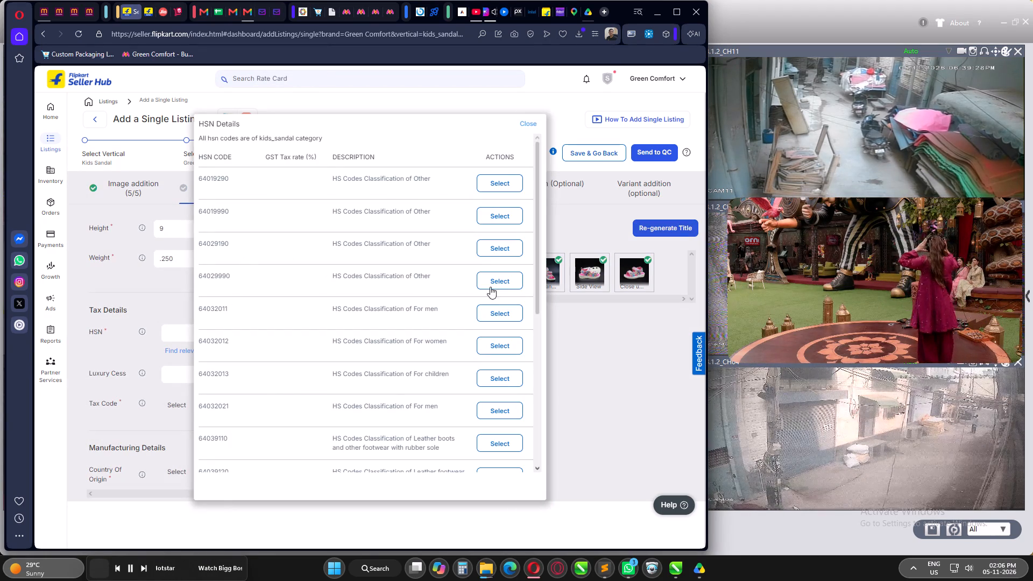
pyautogui.click(496, 286)
pyautogui.click(350, 339)
pyautogui.scroll(-2, 218, 314)
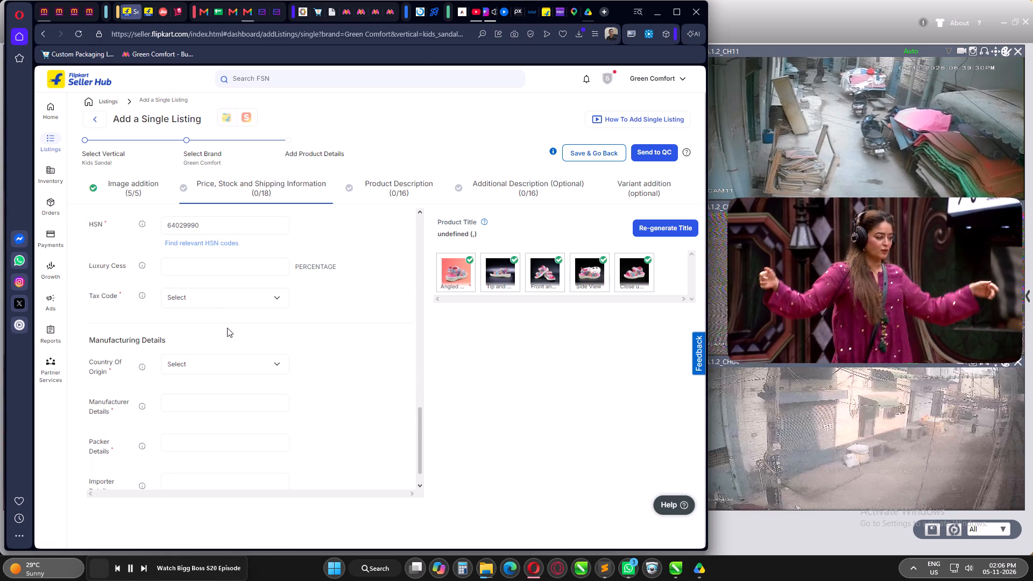
pyautogui.click(217, 297)
pyautogui.click(193, 449)
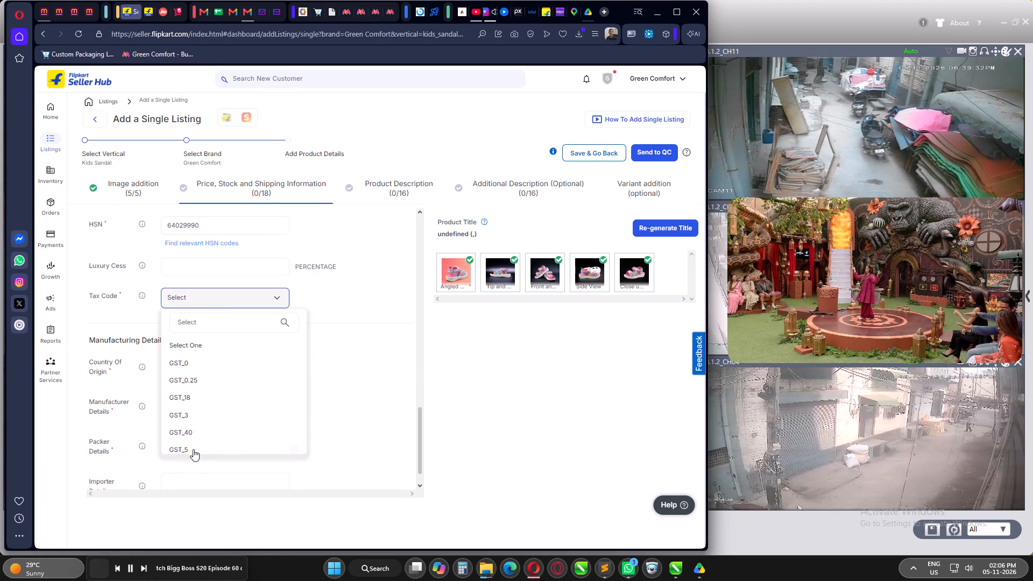
pyautogui.click(334, 353)
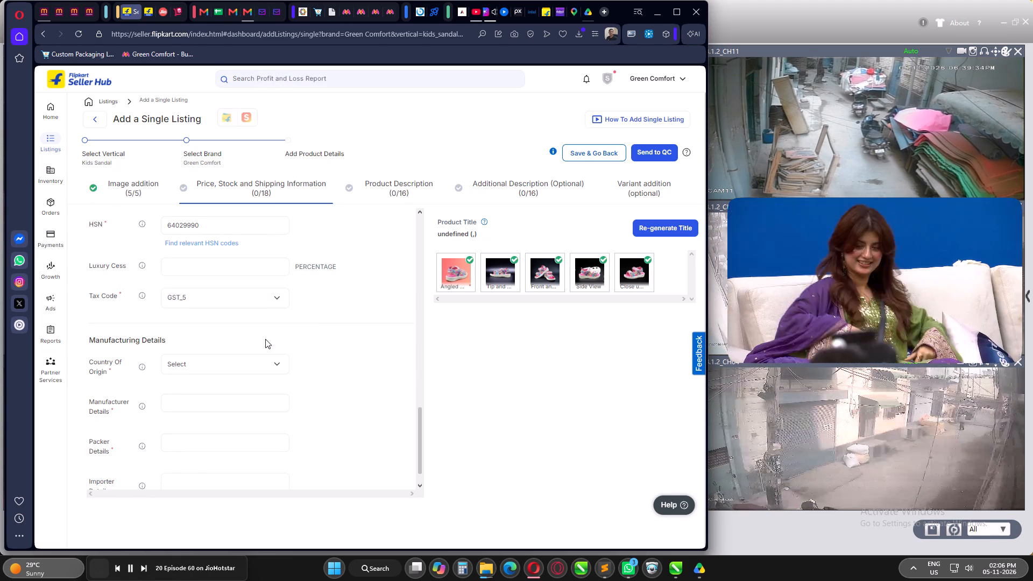
# Set the country of origin to India in the manufacturing details.
pyautogui.scroll(-2, 165, 315)
pyautogui.click(213, 334)
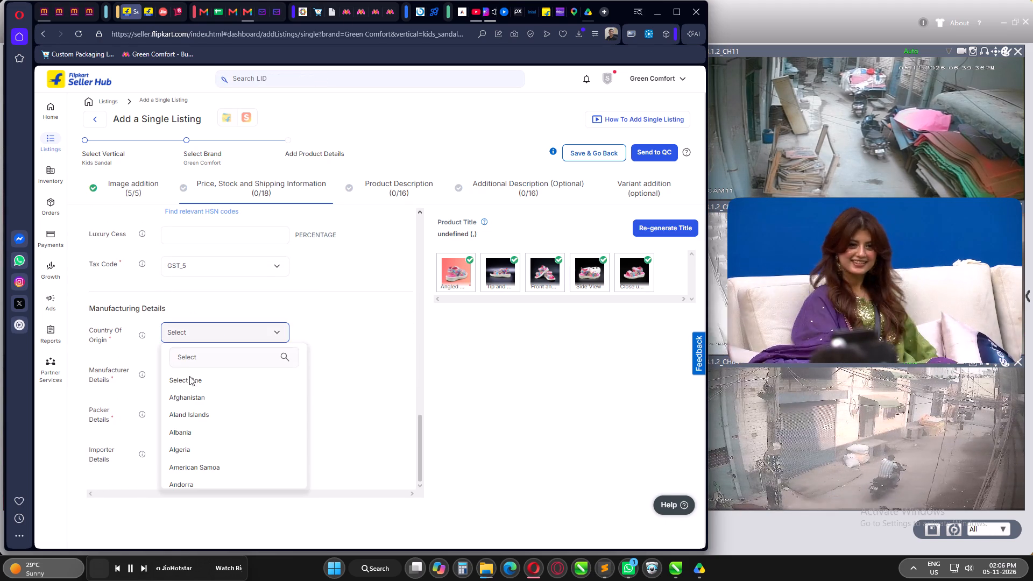
pyautogui.click(220, 352)
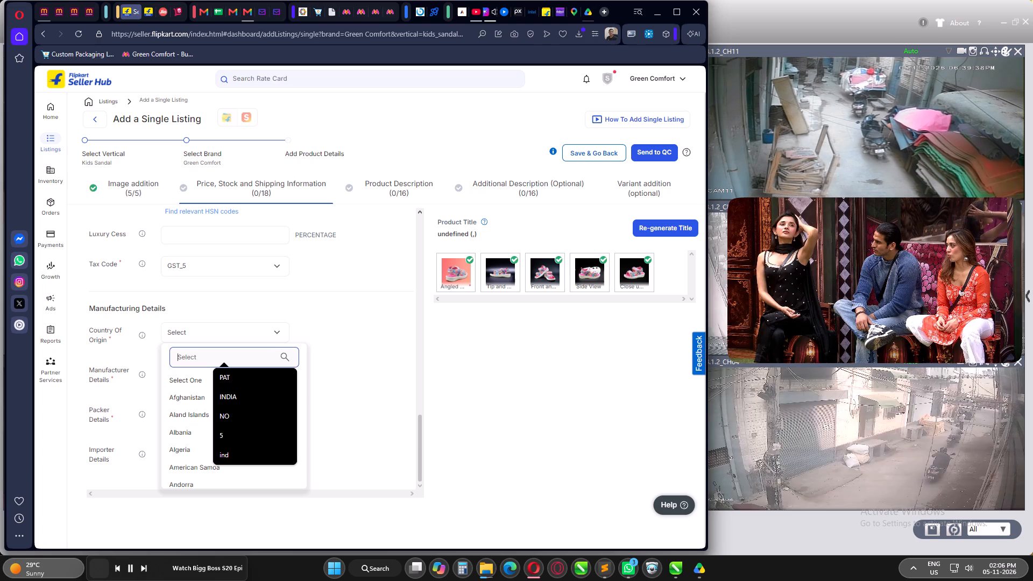
pyautogui.write('IN')
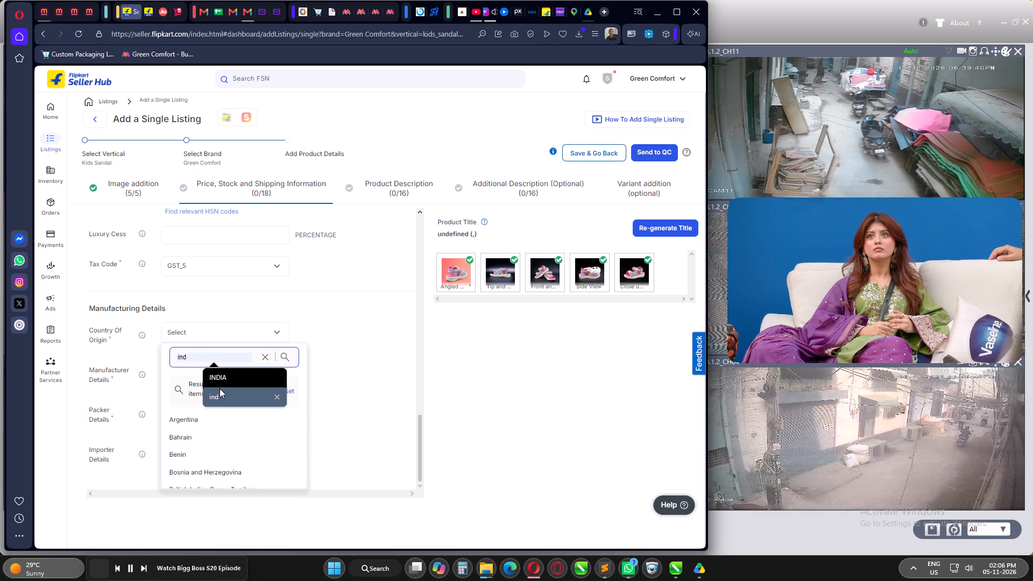
pyautogui.click(223, 381)
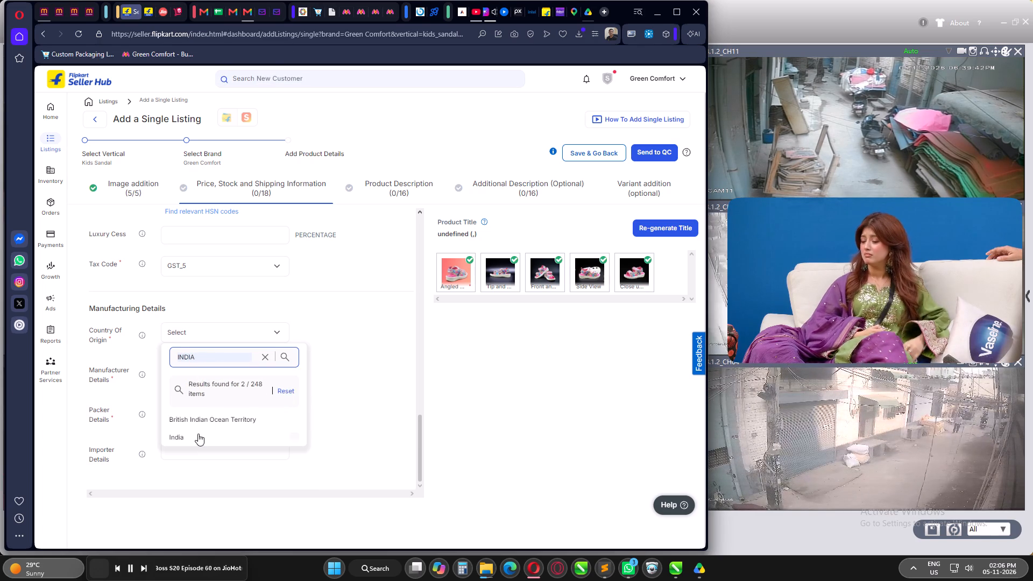
pyautogui.click(194, 434)
pyautogui.click(323, 380)
# Enter Rama International as the manufacturer details and copy it into the packer details.
pyautogui.scroll(-2, 163, 316)
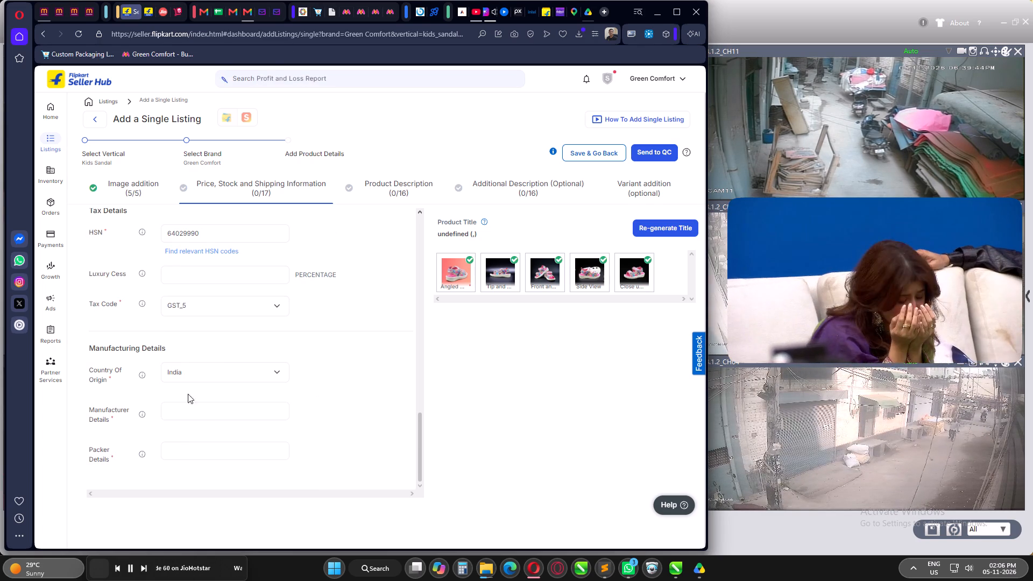
pyautogui.click(194, 412)
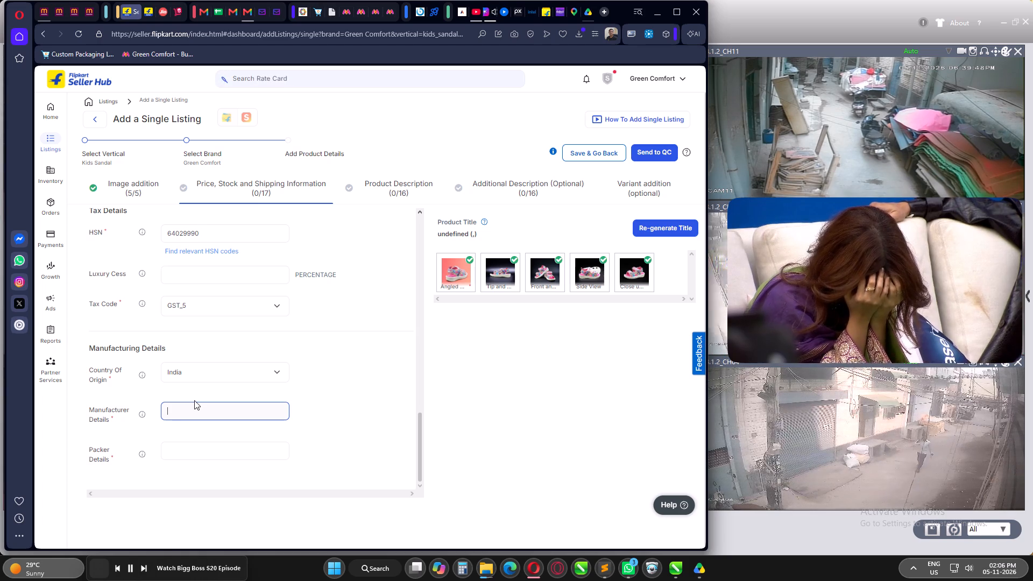
pyautogui.press('r')
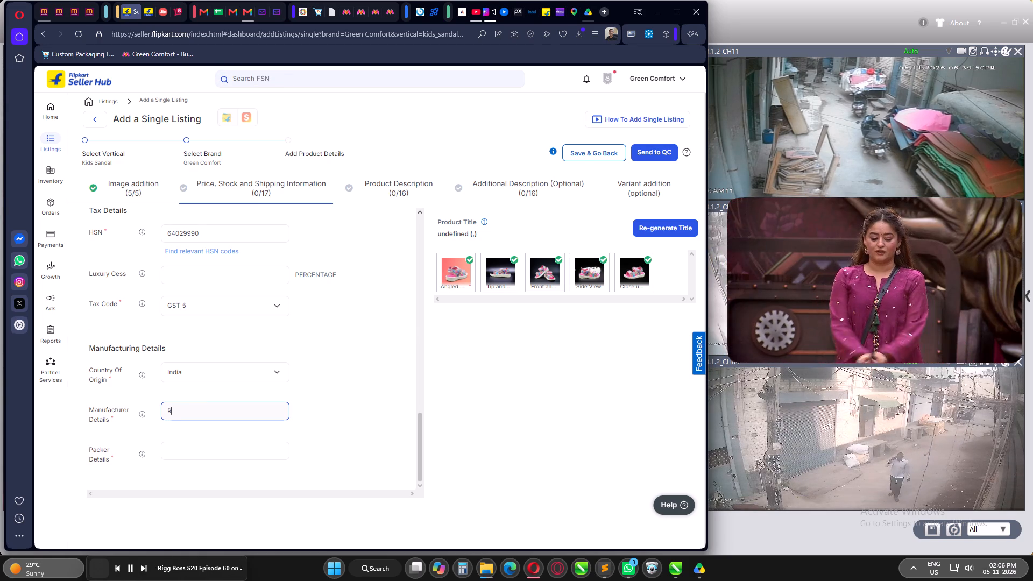
pyautogui.write('ama International')
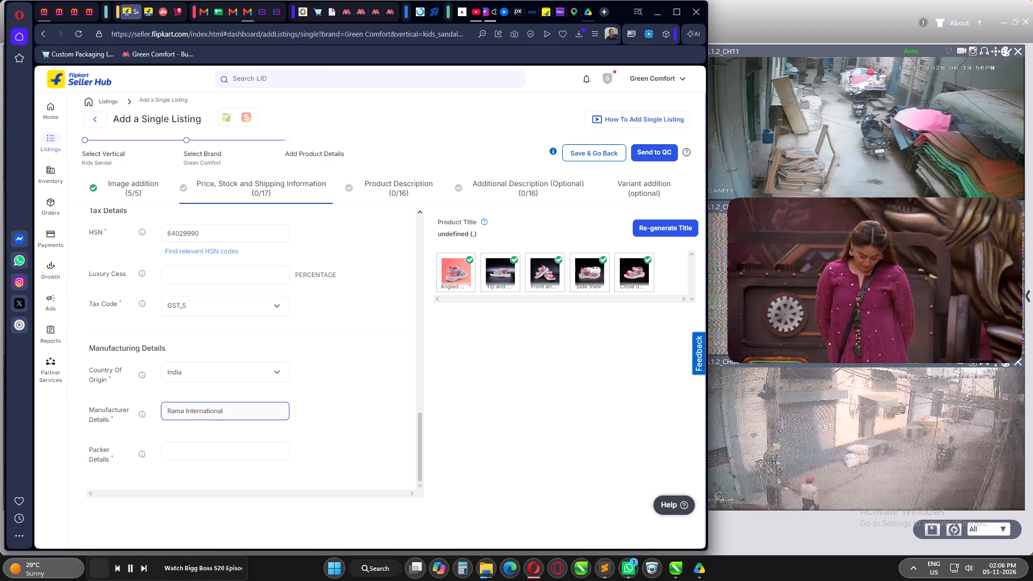
pyautogui.hotkey('ctrl', 'a')
pyautogui.hotkey('ctrl', 'c')
pyautogui.click(197, 449)
pyautogui.hotkey('ctrl', 'v')
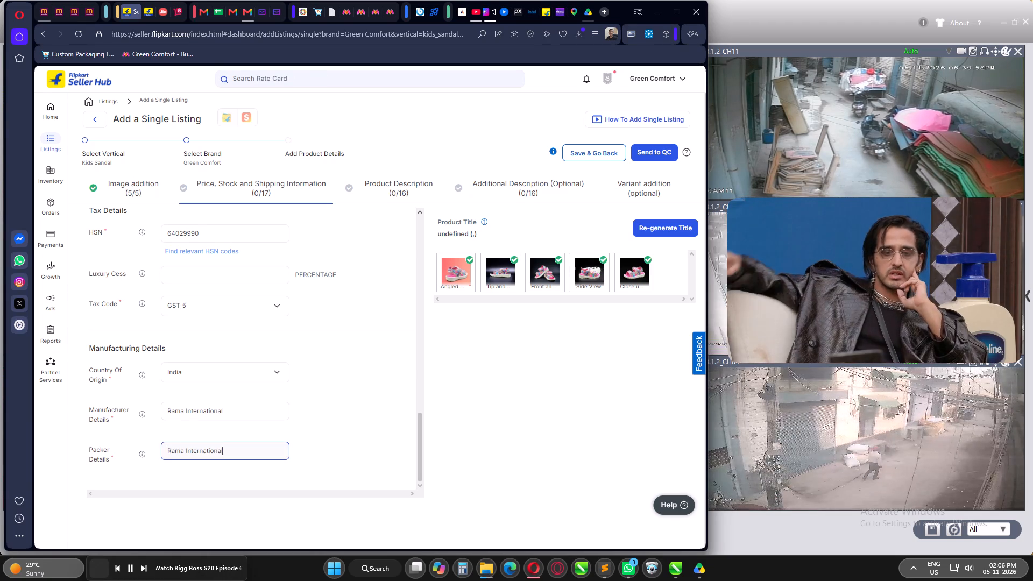
pyautogui.click(335, 435)
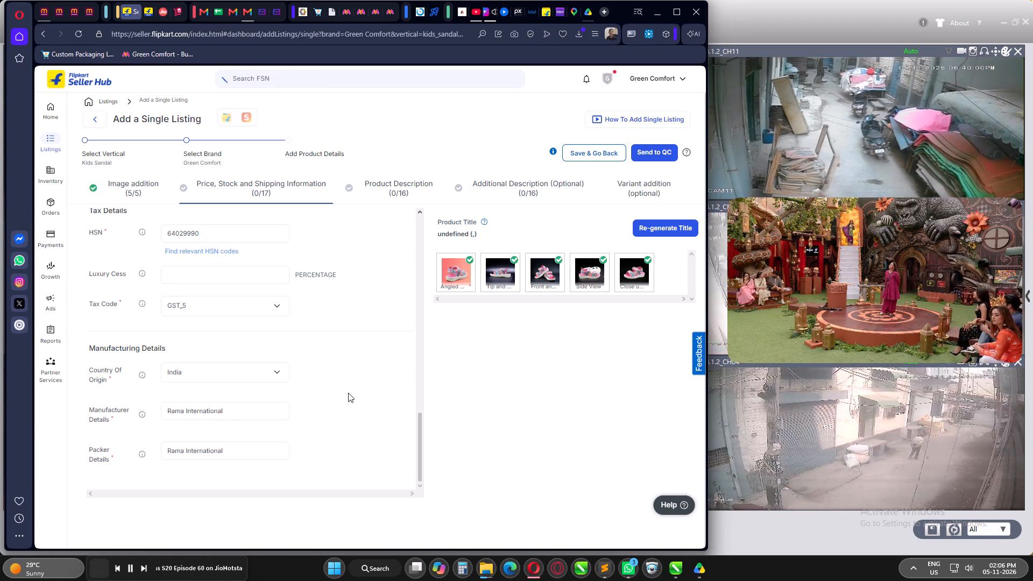
# In the Product Description section, enter the style code GLAMOUR-PINK.
pyautogui.scroll(20, 348, 393)
pyautogui.scroll(2, 348, 393)
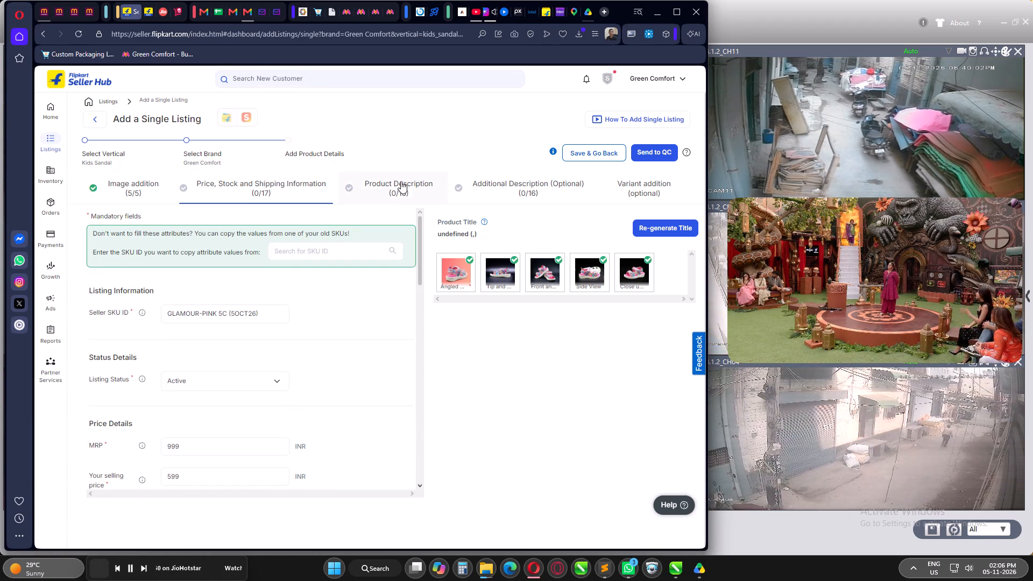
pyautogui.click(395, 187)
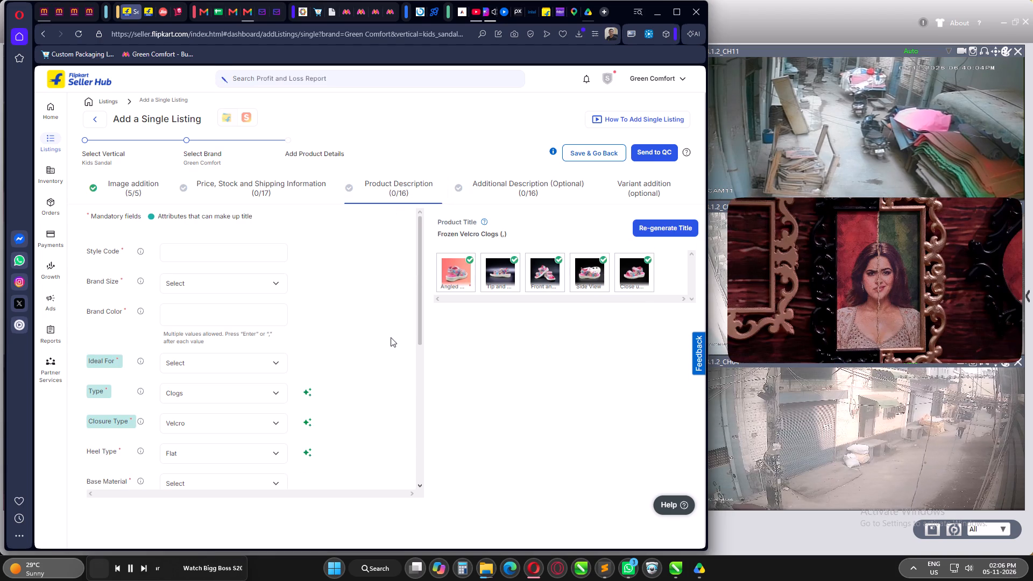
pyautogui.scroll(1, 292, 353)
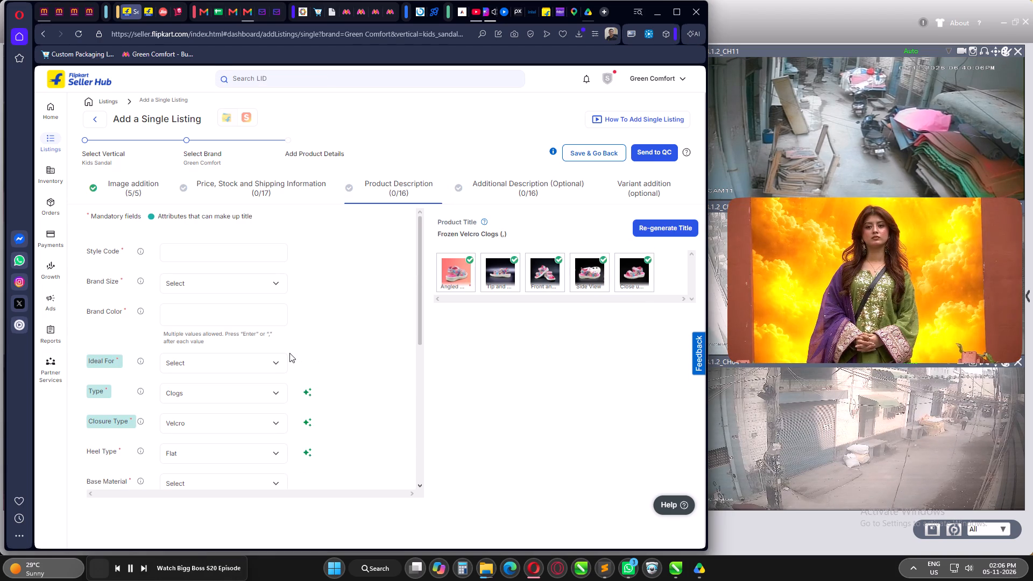
pyautogui.click(195, 246)
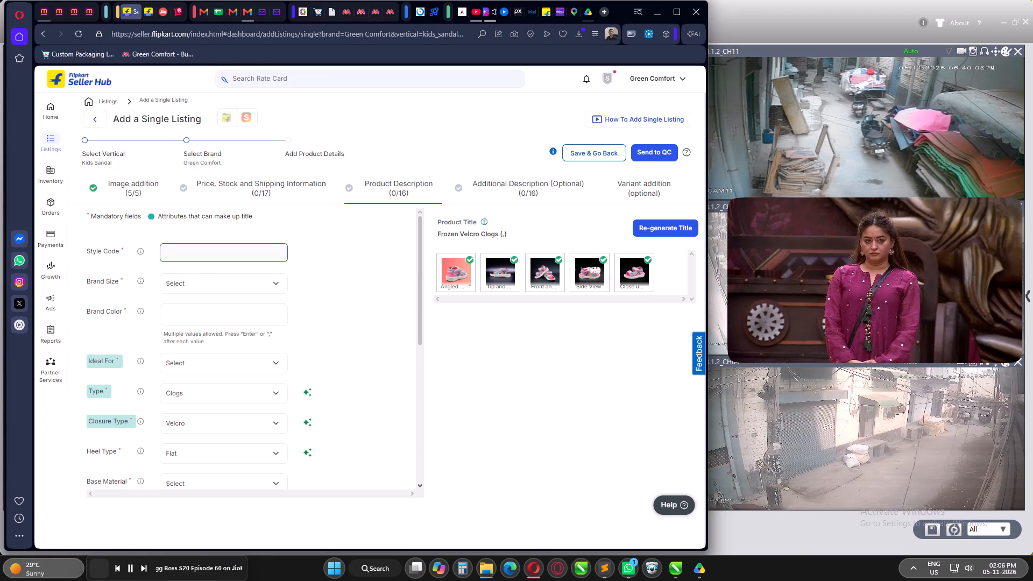
pyautogui.write('GLAMOUR-PINK')
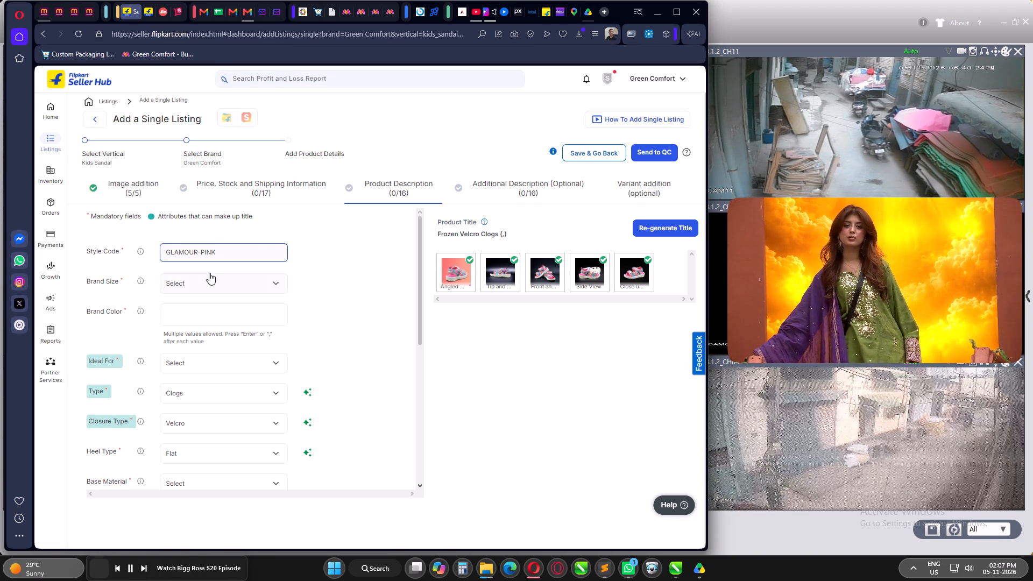
# Set the brand size to 5C.
pyautogui.click(206, 282)
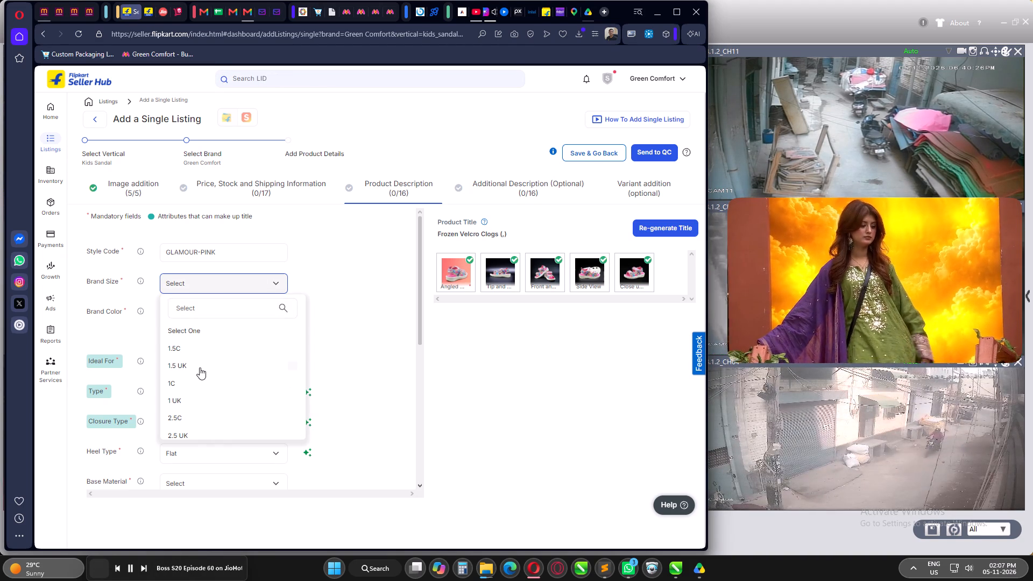
pyautogui.scroll(-5, 200, 367)
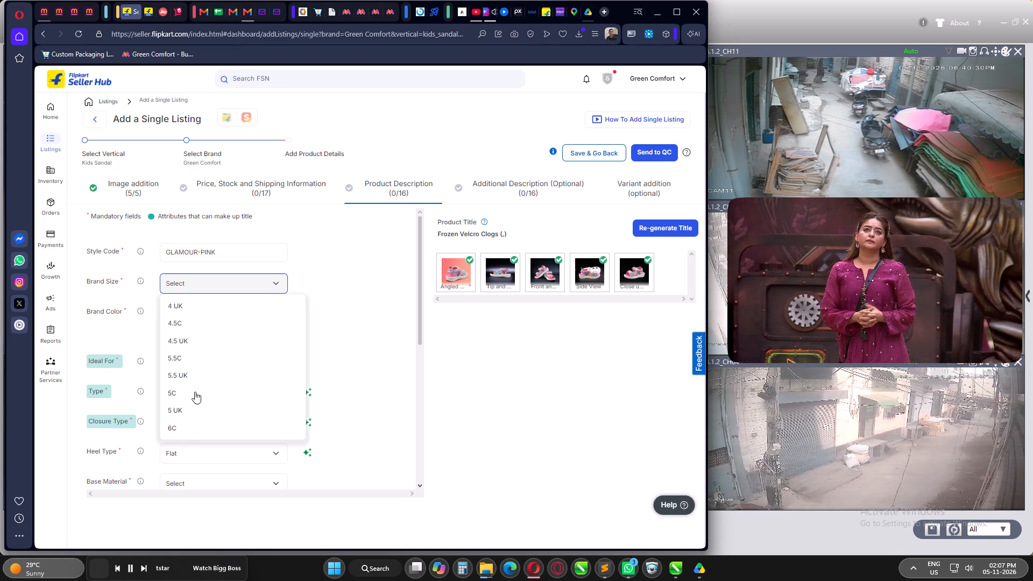
pyautogui.click(191, 389)
# Enter PINK as the brand color and set Ideal For to Girls.
pyautogui.click(204, 309)
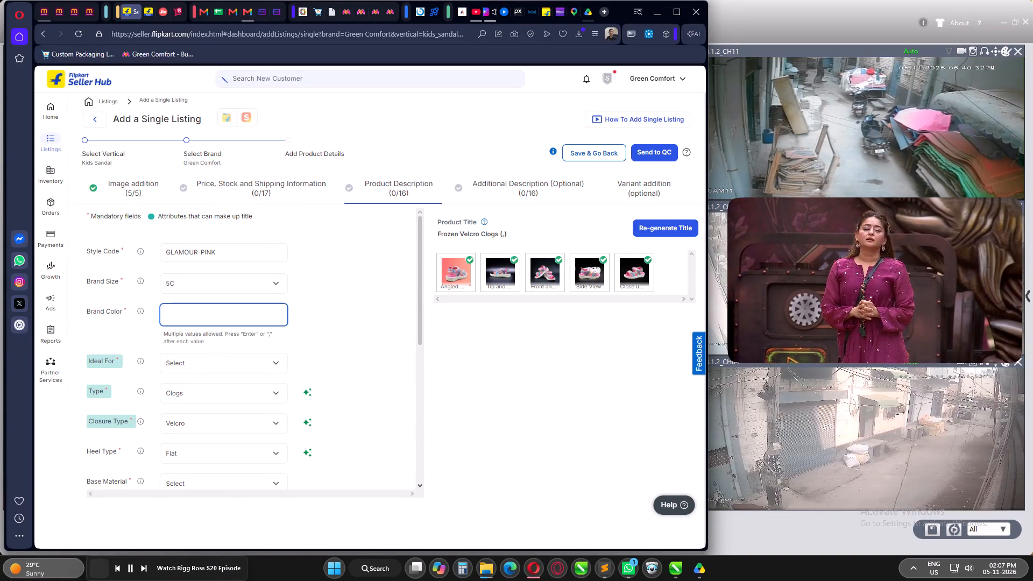
pyautogui.write('PINK')
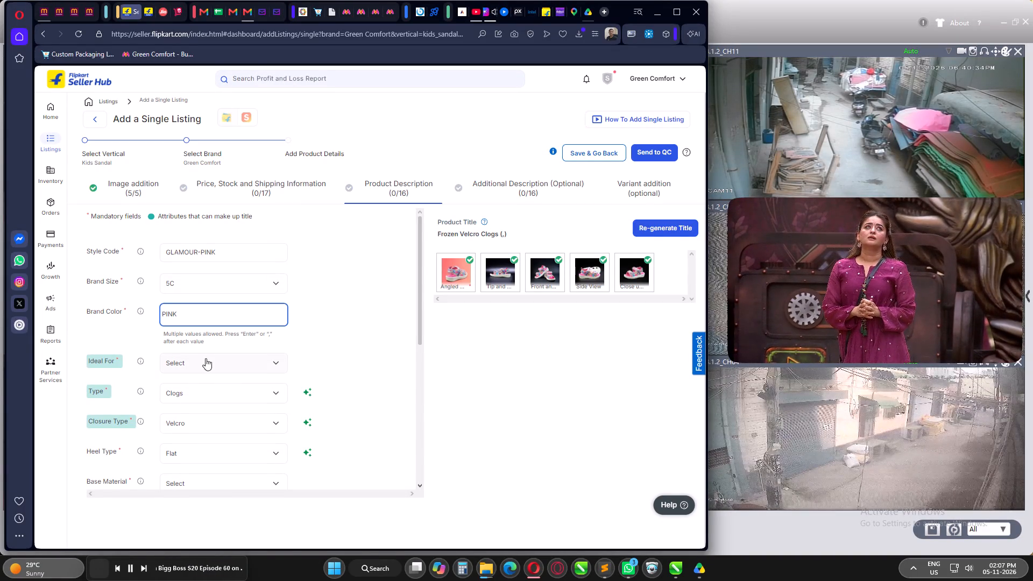
pyautogui.click(206, 358)
pyautogui.click(182, 464)
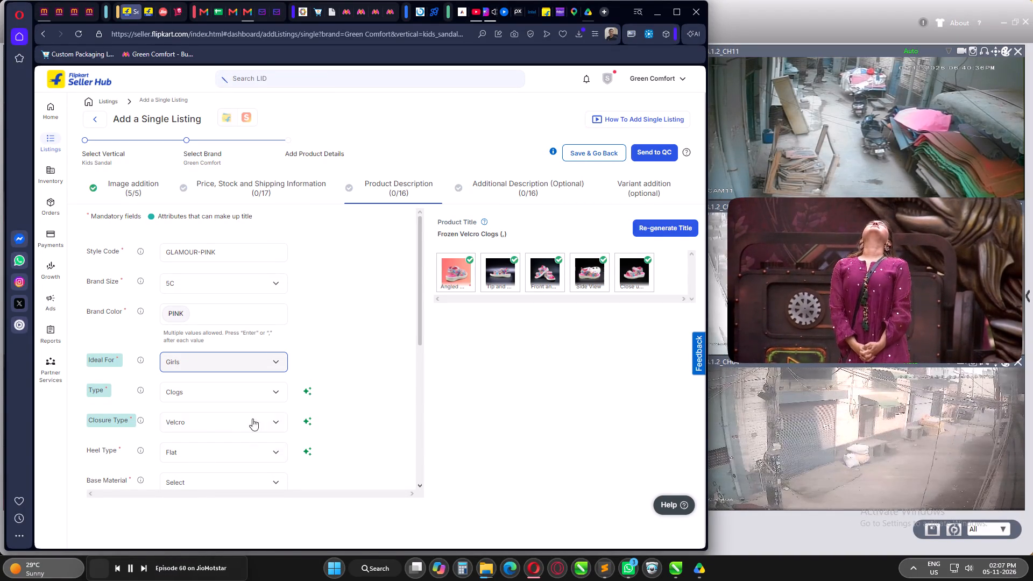
# Set the base material to EVA and the strap material to Patent Leather.
pyautogui.click(342, 325)
pyautogui.scroll(-1, 201, 296)
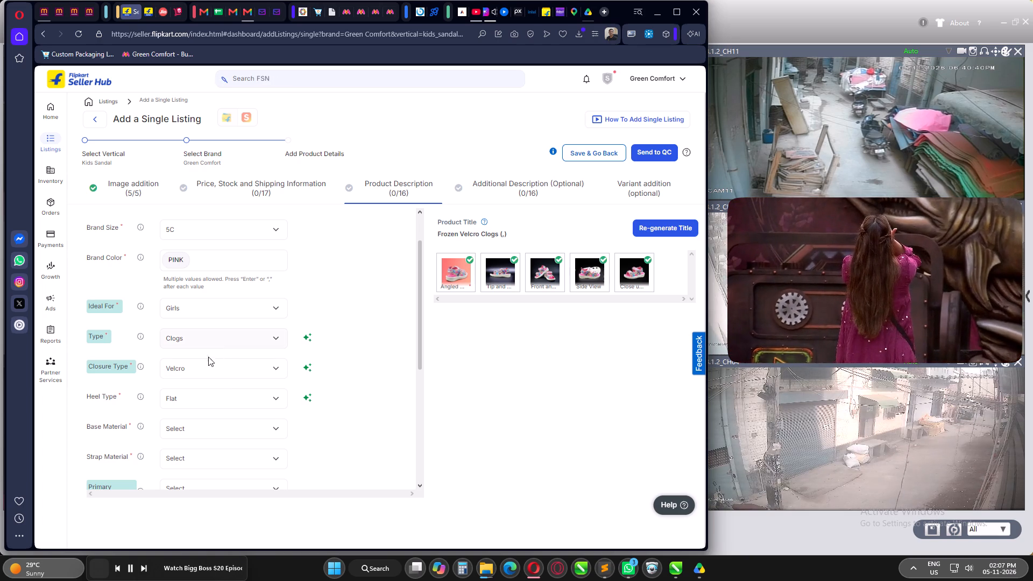
pyautogui.scroll(-1, 204, 395)
pyautogui.click(200, 372)
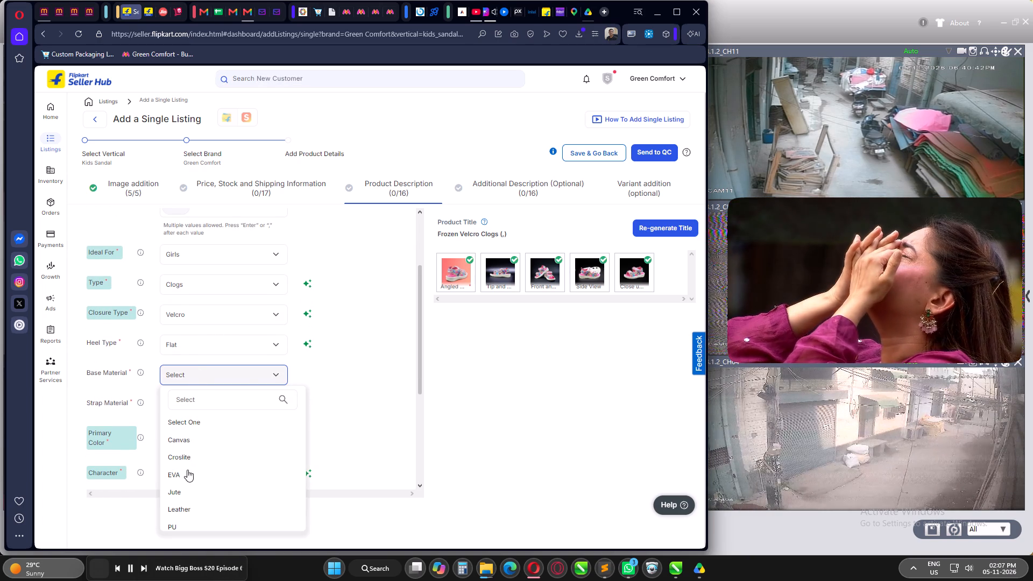
pyautogui.click(185, 474)
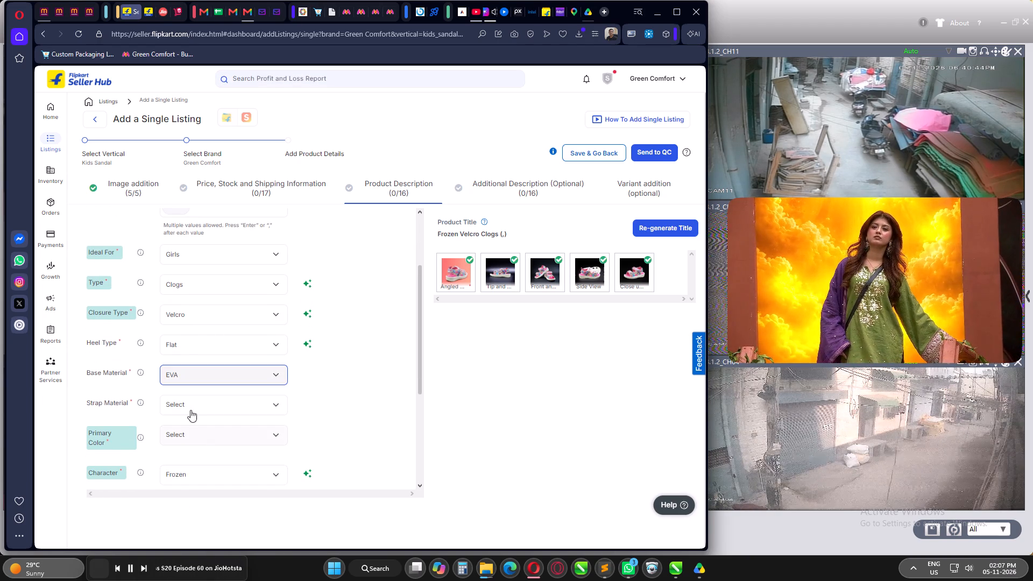
pyautogui.click(187, 401)
pyautogui.click(196, 438)
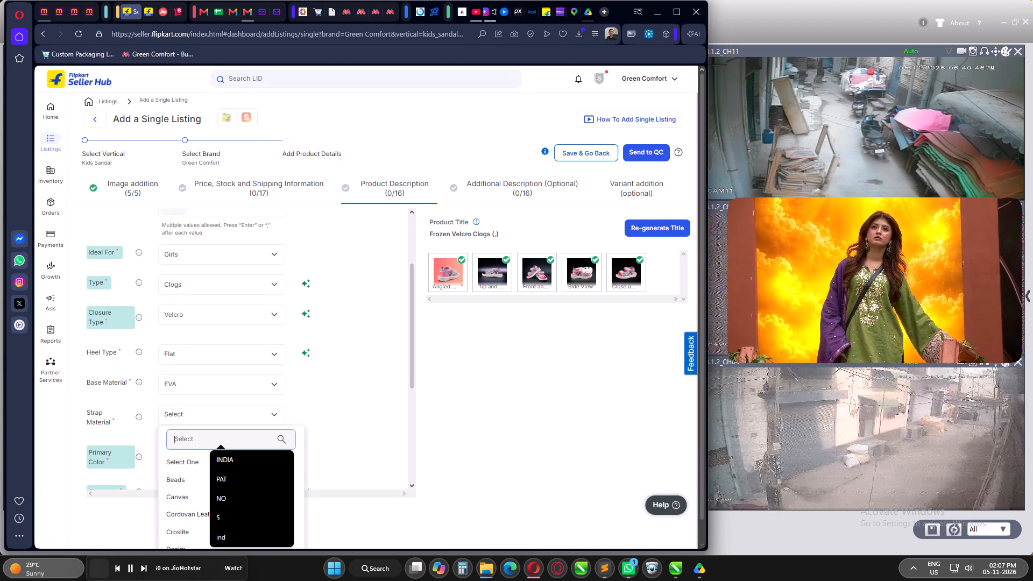
pyautogui.write('PAT')
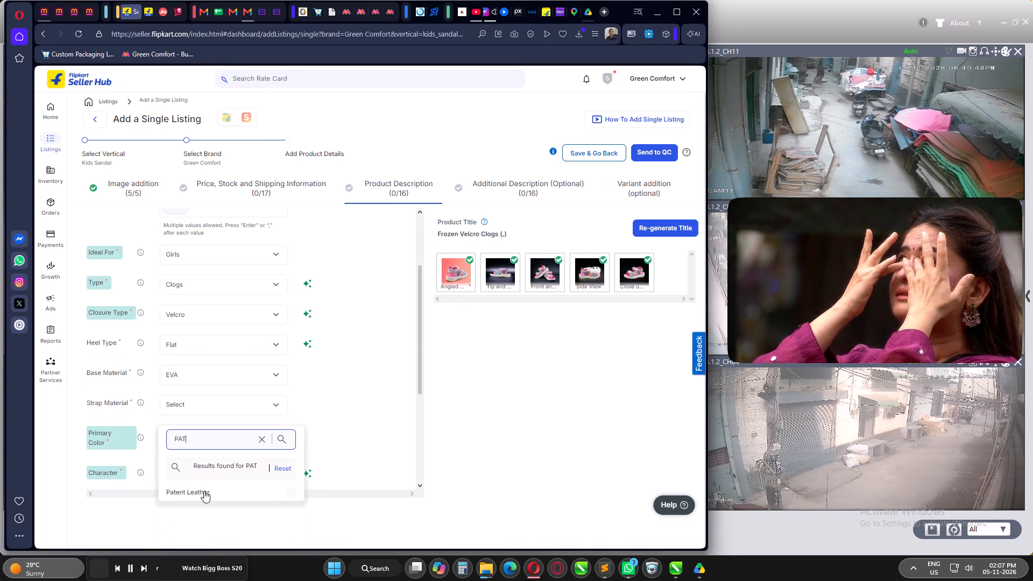
pyautogui.click(204, 491)
pyautogui.click(366, 394)
# Set the primary color to Pink and change the character to None.
pyautogui.click(243, 441)
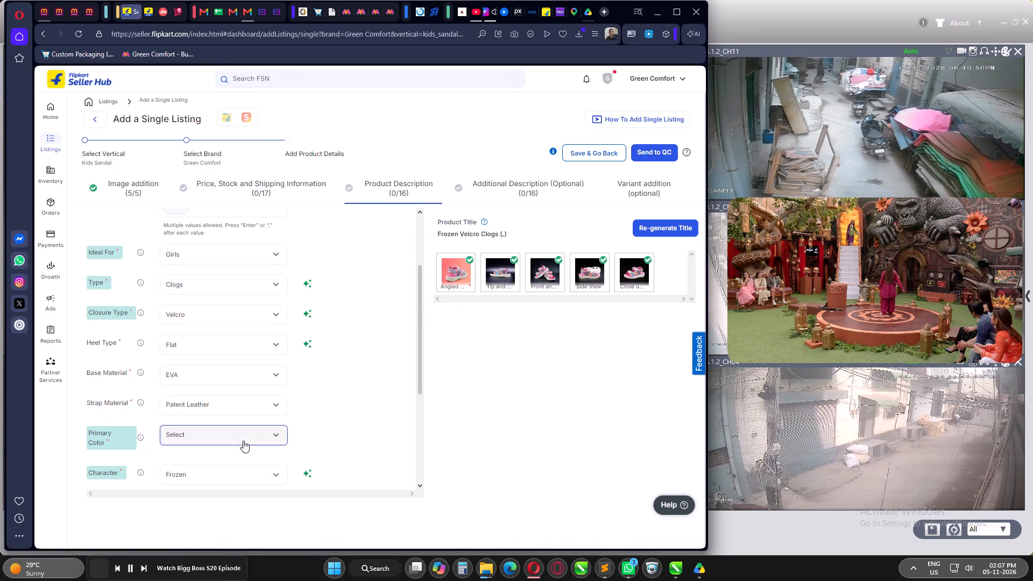
pyautogui.click(217, 479)
pyautogui.press('p')
pyautogui.press('i')
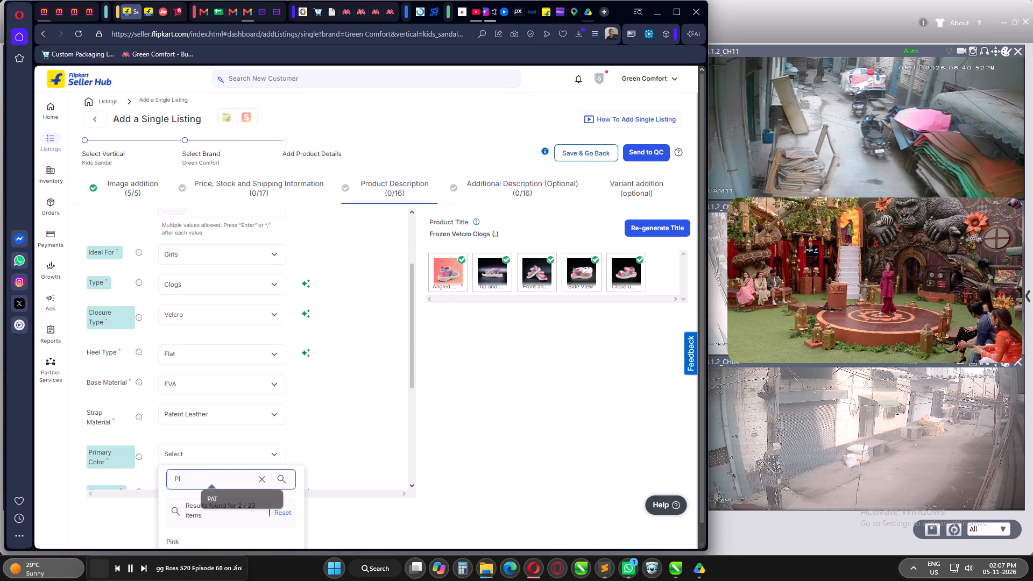
pyautogui.click(197, 530)
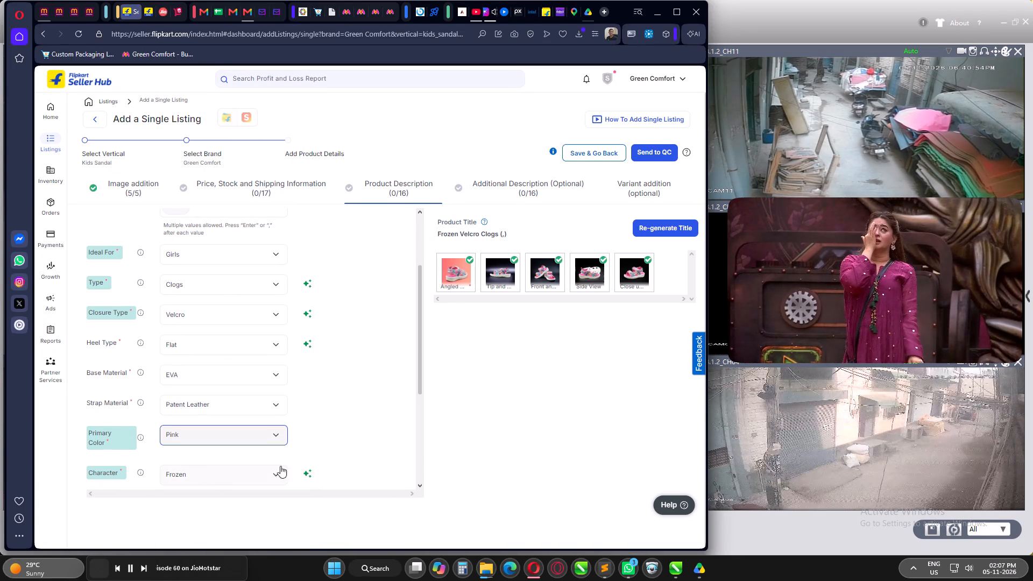
pyautogui.click(230, 478)
pyautogui.click(214, 519)
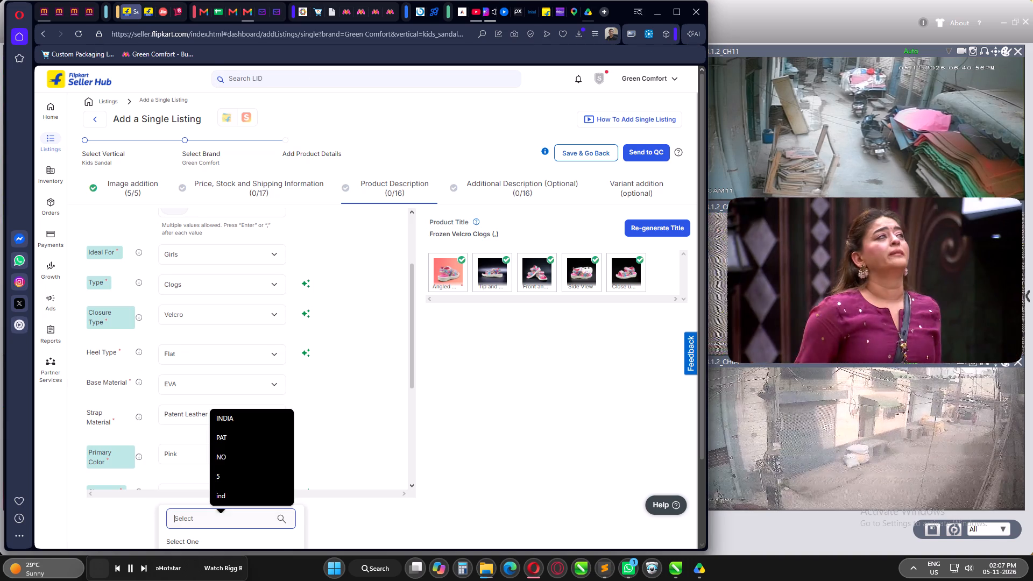
pyautogui.write('NO')
pyautogui.scroll(-2, 245, 497)
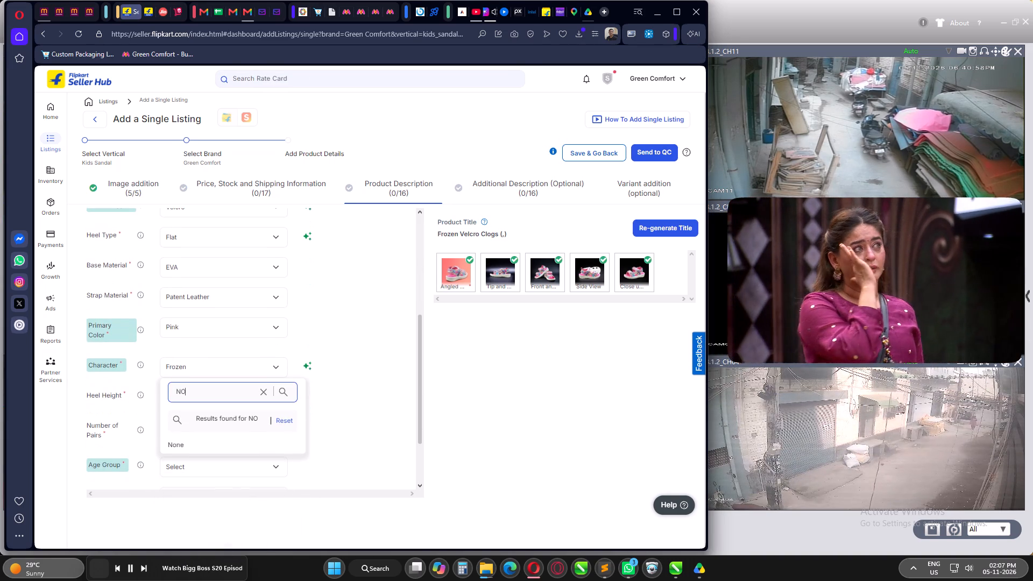
pyautogui.click(210, 445)
pyautogui.click(339, 450)
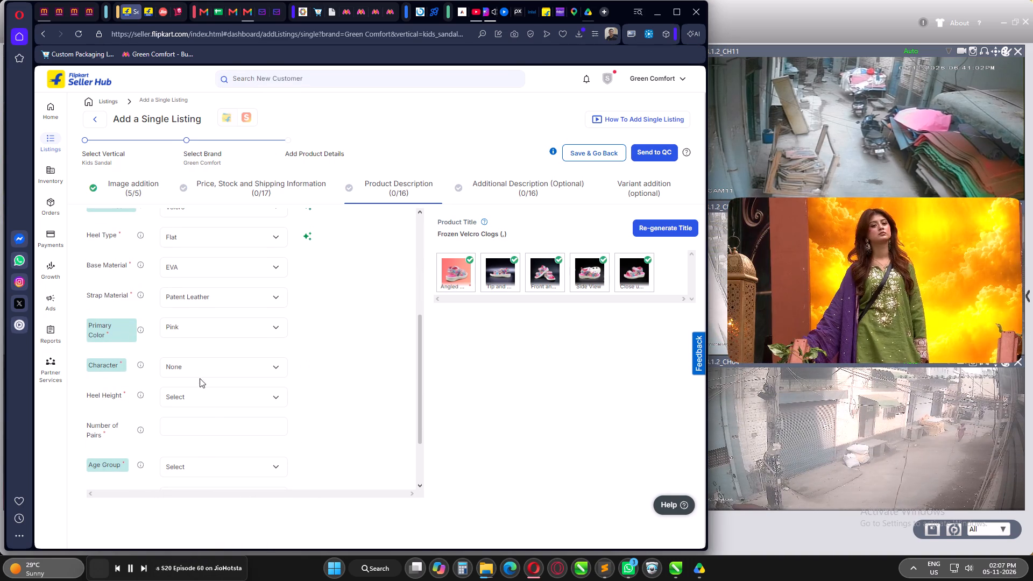
# Set the heel height to 1 to 2 inch and the number of pairs to 1.
pyautogui.click(204, 401)
pyautogui.click(200, 480)
pyautogui.click(385, 410)
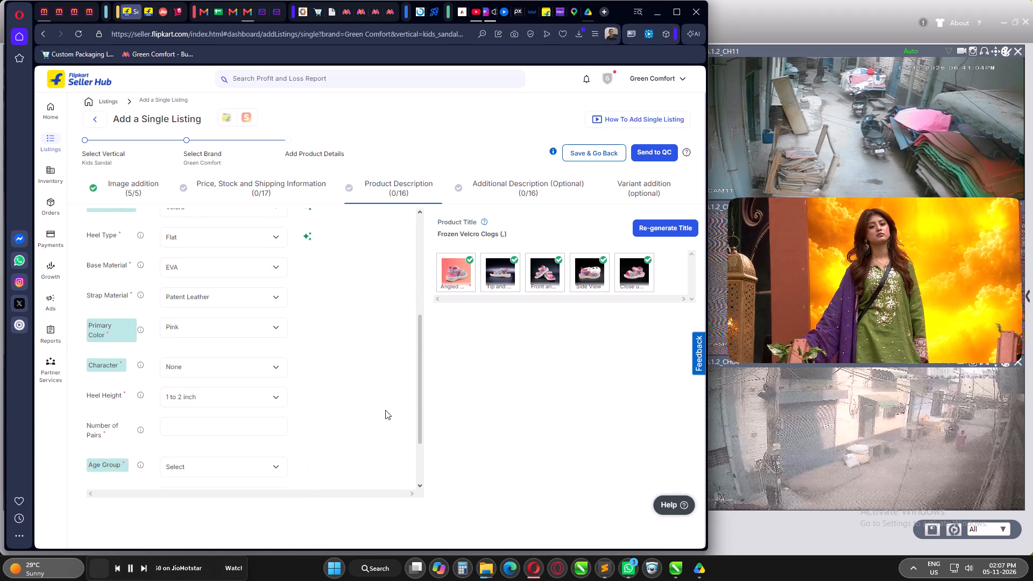
pyautogui.scroll(-1, 196, 311)
pyautogui.click(194, 375)
pyautogui.press('1')
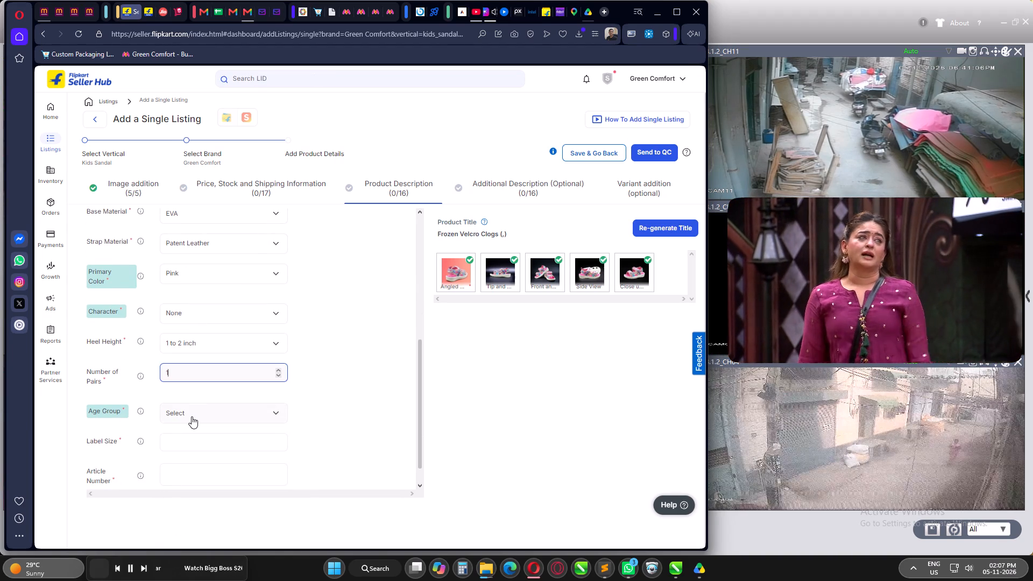
# Set the age group to 2-2.5 Years.
pyautogui.click(194, 417)
pyautogui.scroll(-3, 209, 494)
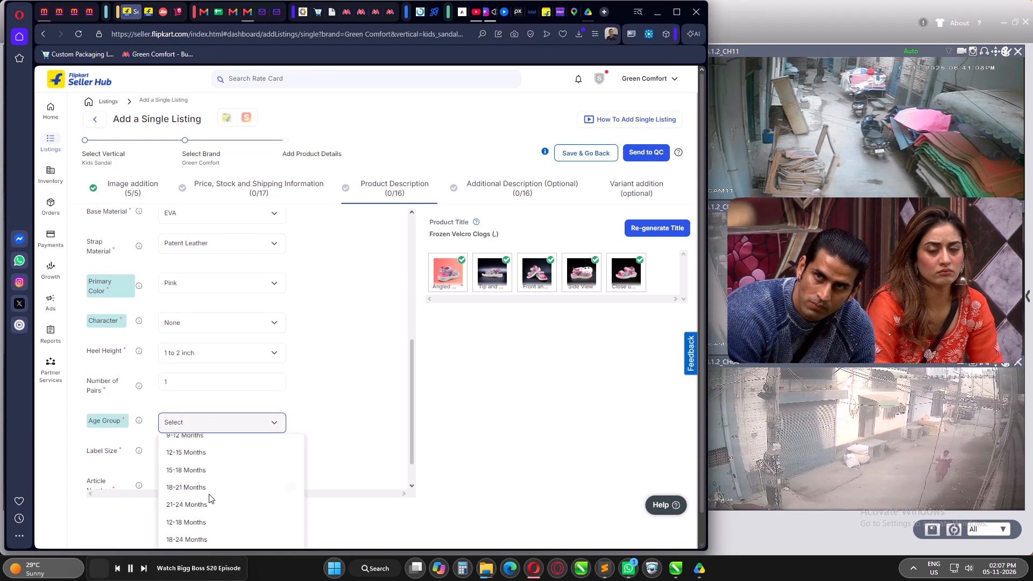
pyautogui.scroll(-2, 209, 494)
pyautogui.scroll(2, 209, 494)
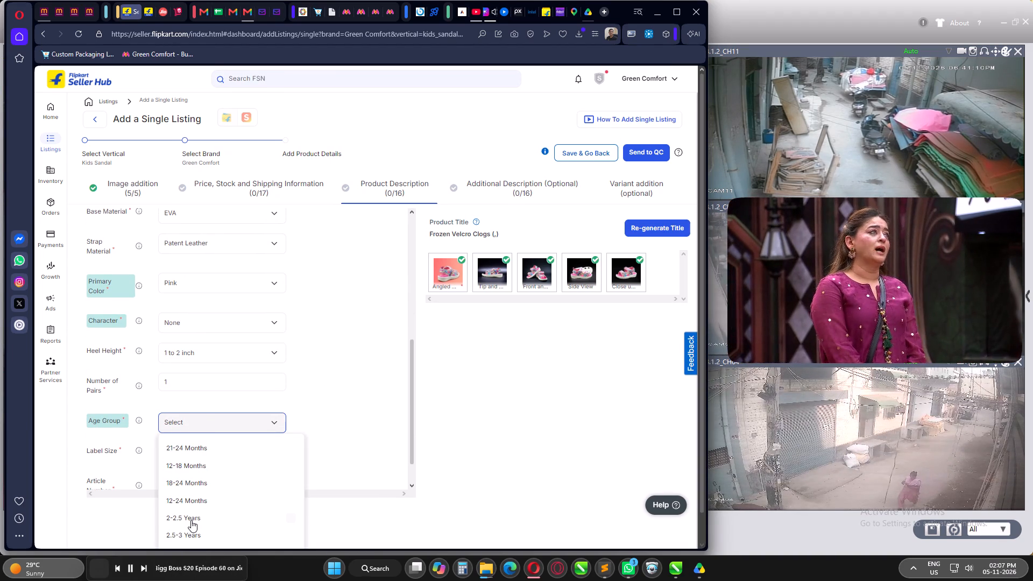
pyautogui.click(192, 521)
pyautogui.click(349, 395)
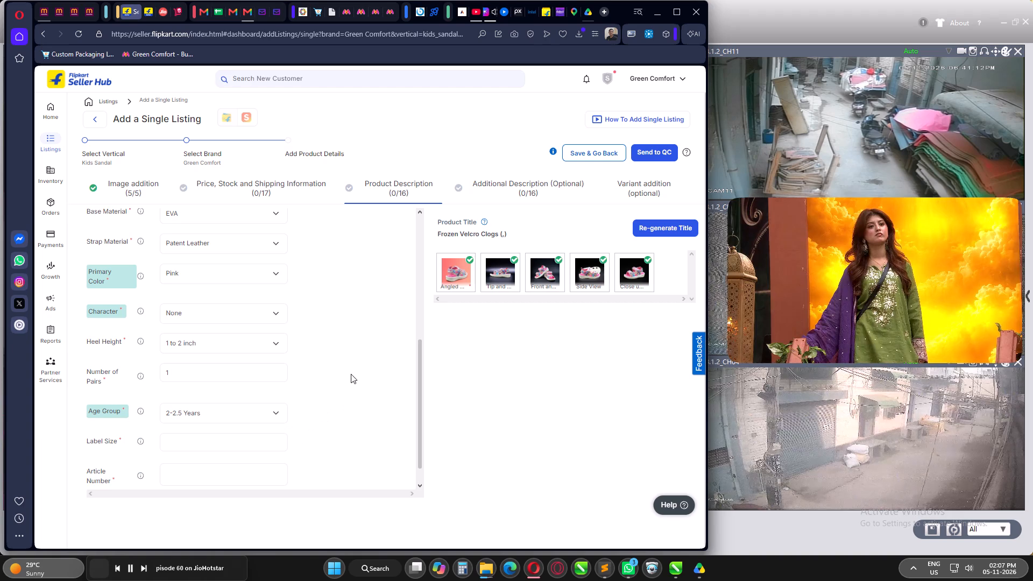
# Enter 5 as the label size and GLAMOUR-PINK as the article number.
pyautogui.scroll(-2, 351, 374)
pyautogui.click(195, 414)
pyautogui.press('5')
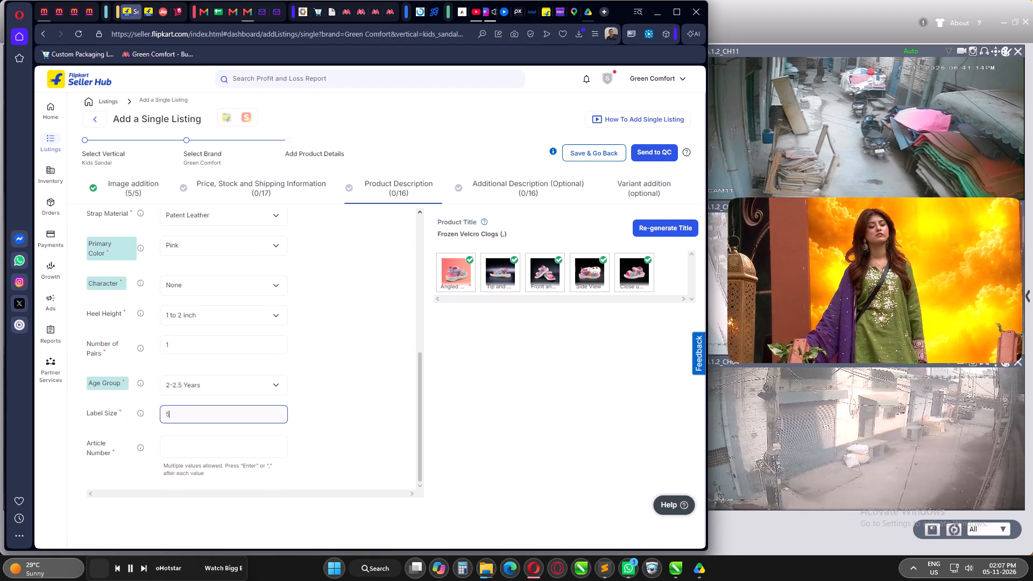
pyautogui.click(205, 450)
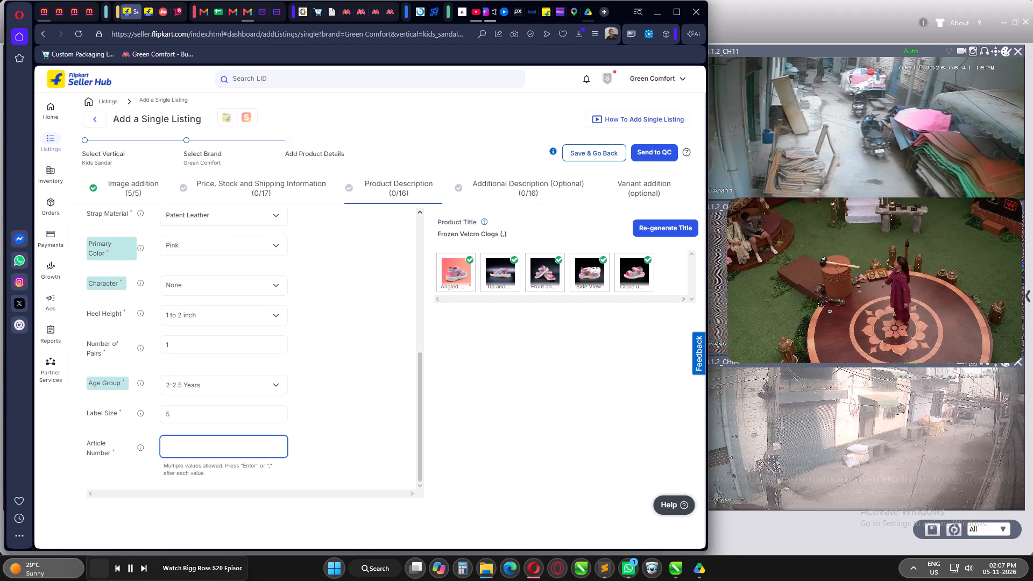
pyautogui.press('c')
pyautogui.press('BackSpace')
pyautogui.write('GLAMOUR-PINK')
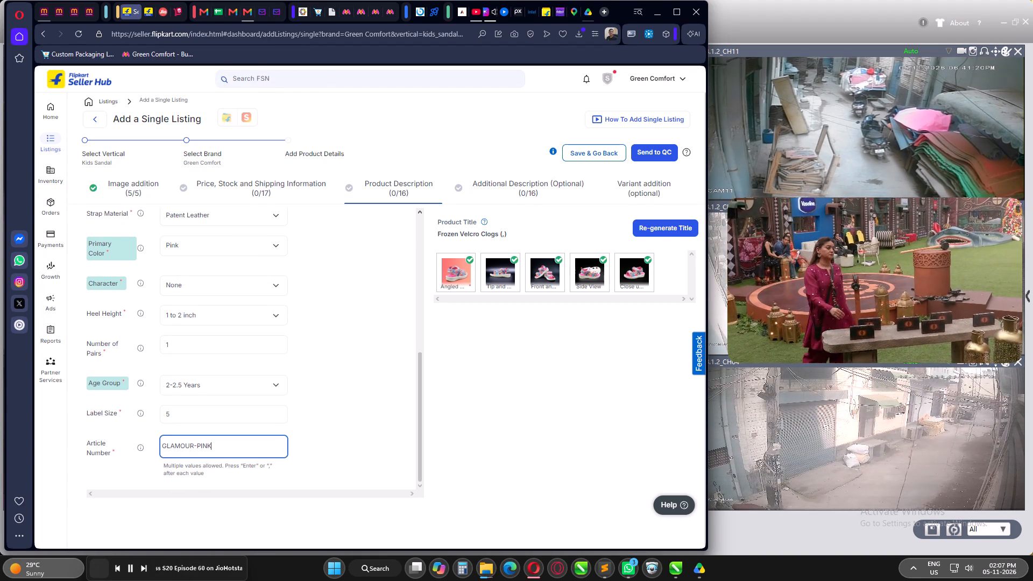
pyautogui.click(326, 424)
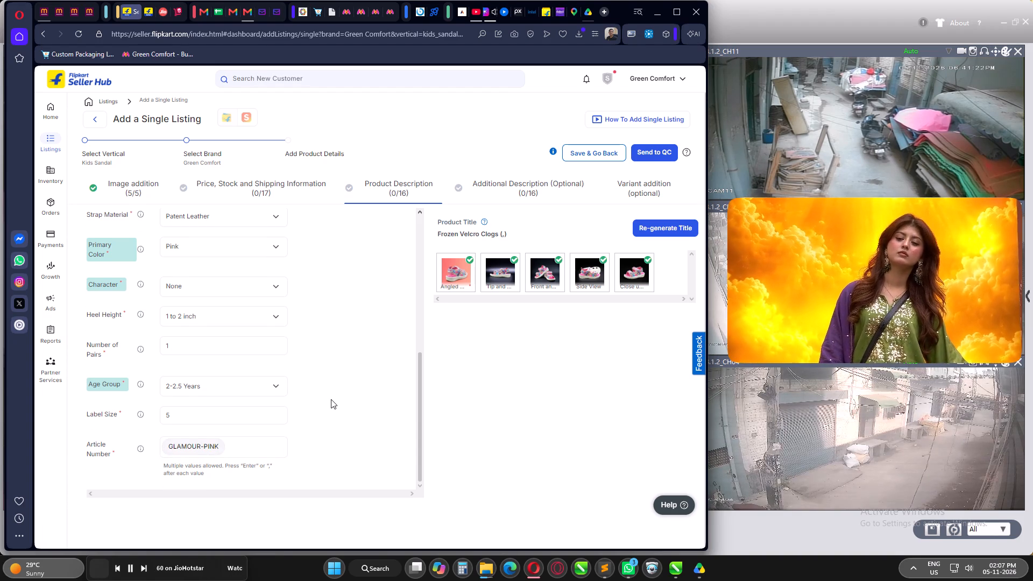
# Review all the filled-in Product Description fields from style code to article number.
pyautogui.scroll(12, 331, 399)
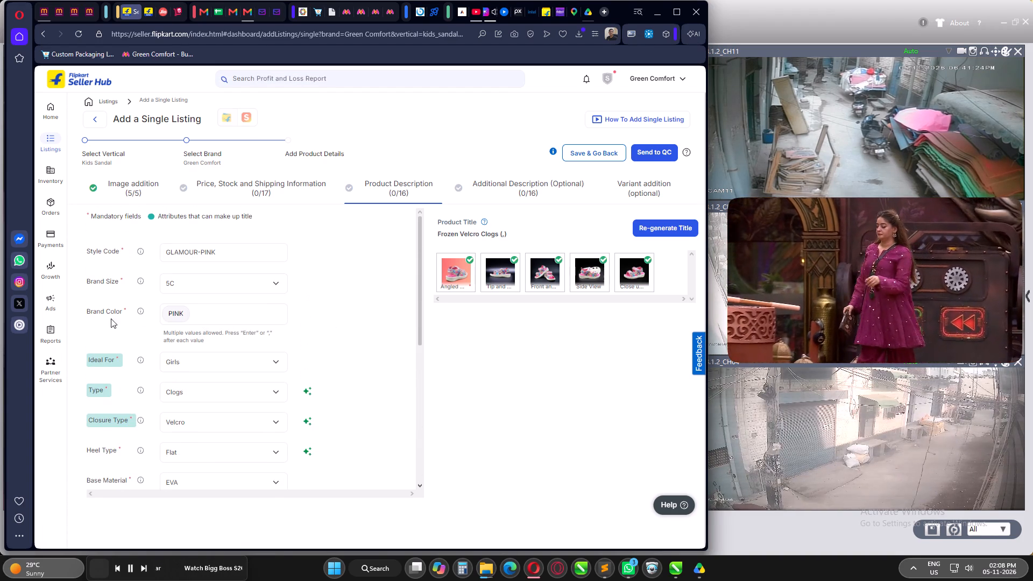
pyautogui.scroll(-6, 54, 311)
pyautogui.scroll(-11, 305, 357)
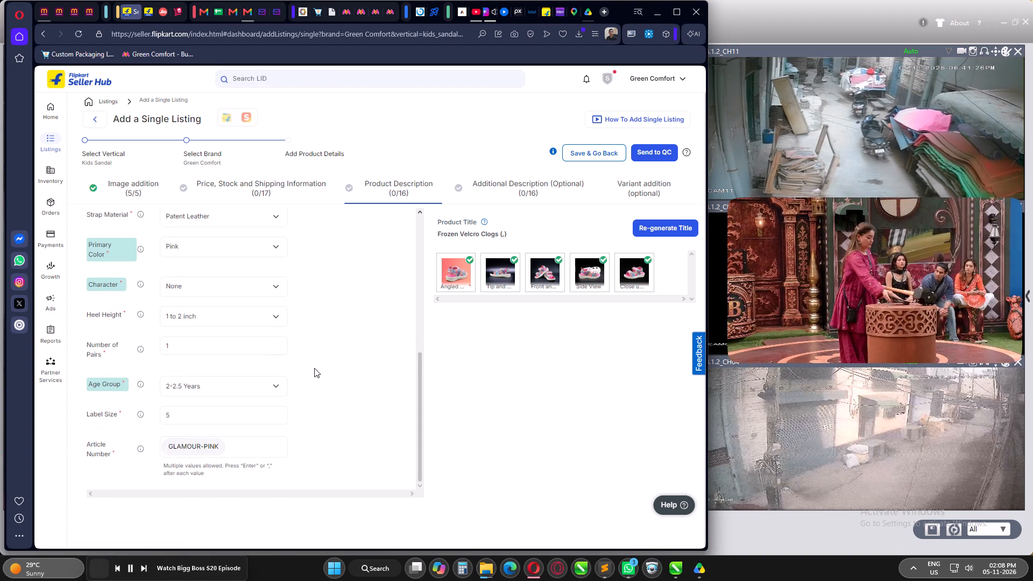
pyautogui.scroll(14, 367, 411)
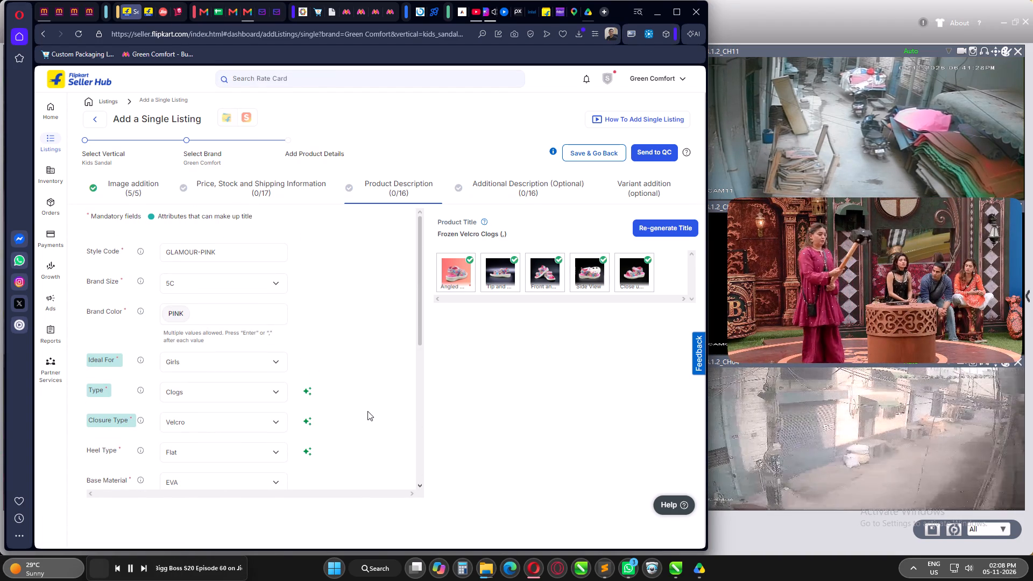
pyautogui.click(371, 335)
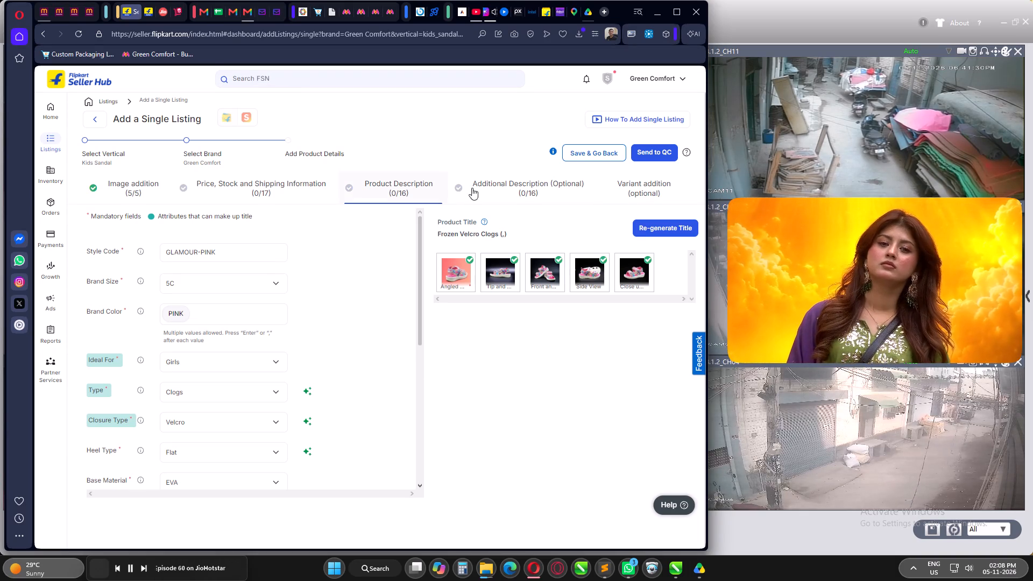
# In the Additional Description section, set the sole material to EVA.
pyautogui.click(502, 187)
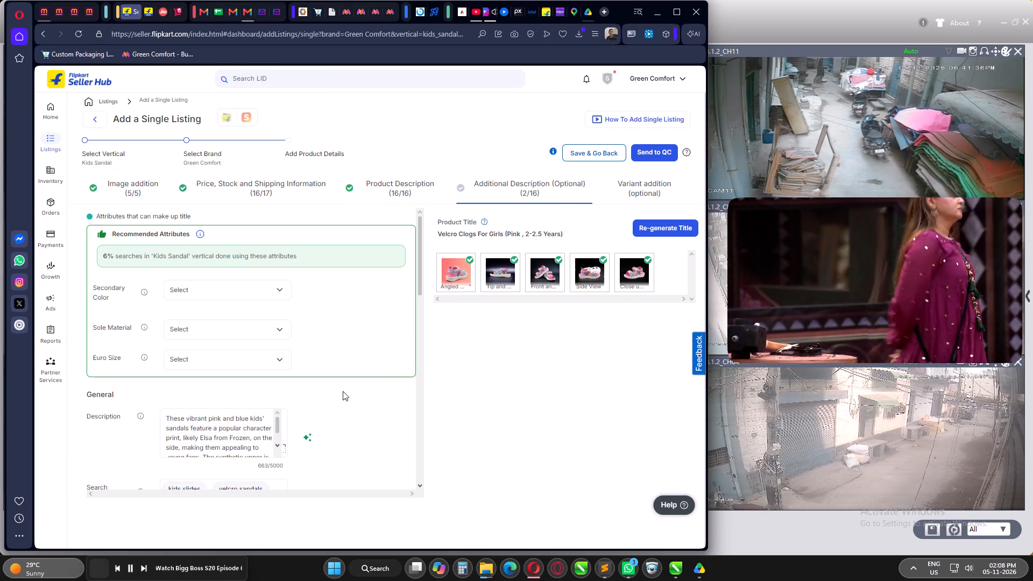
pyautogui.click(228, 290)
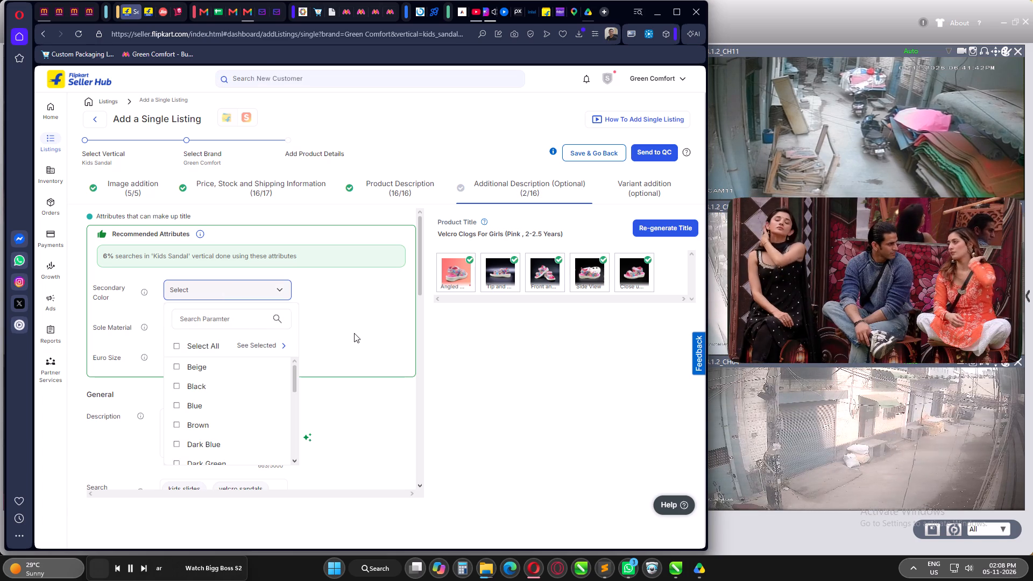
pyautogui.click(354, 333)
pyautogui.click(230, 326)
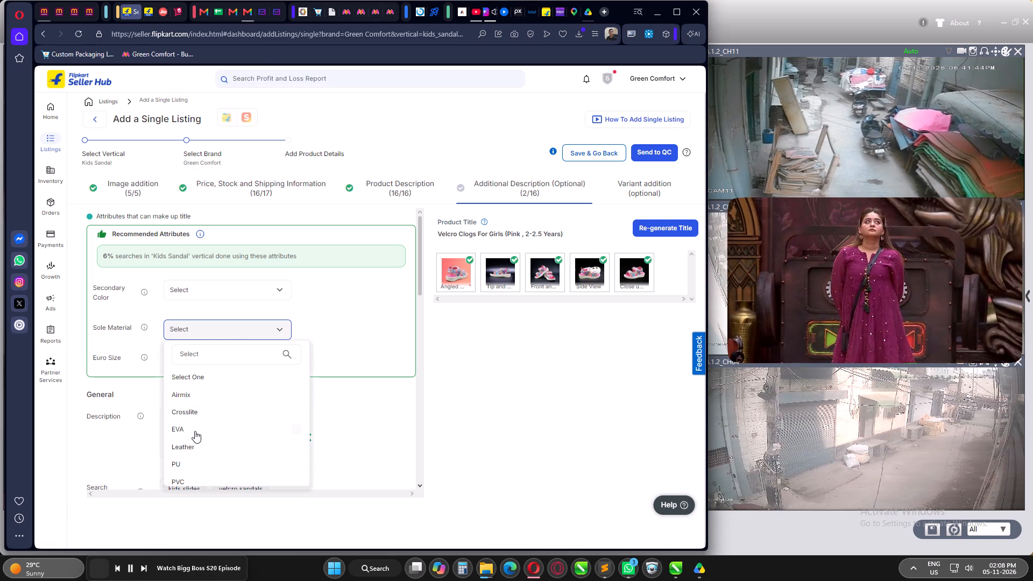
pyautogui.click(195, 431)
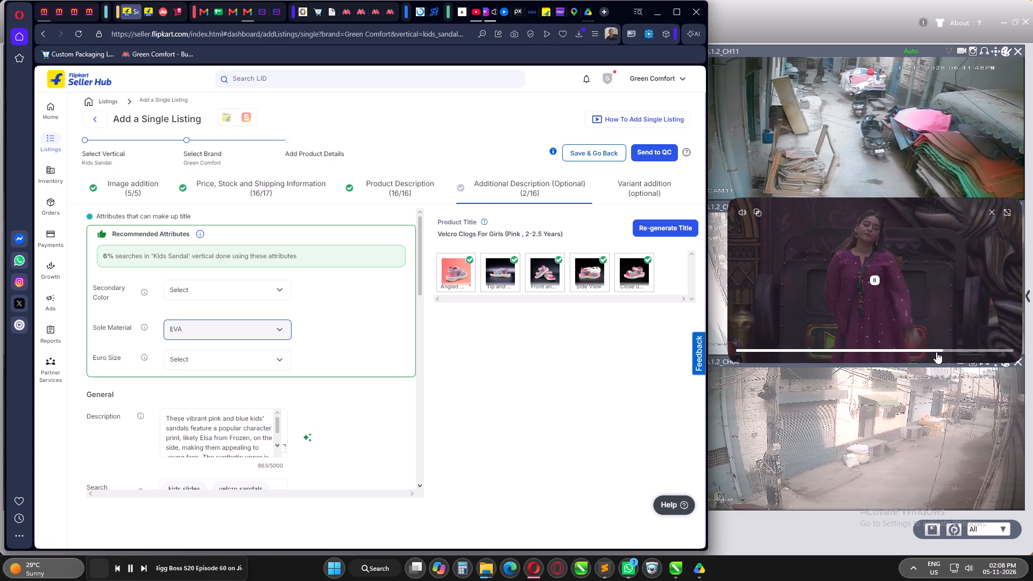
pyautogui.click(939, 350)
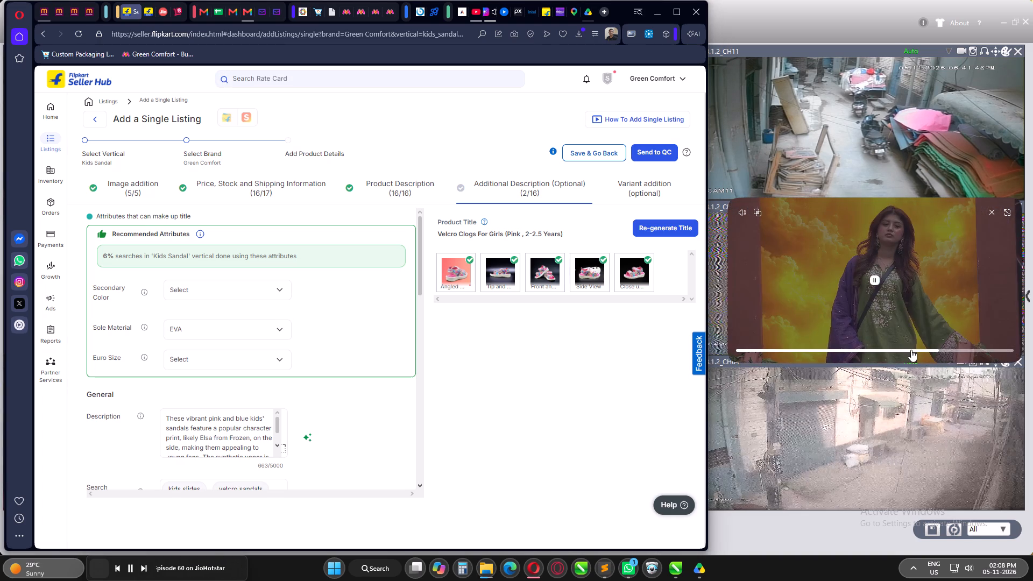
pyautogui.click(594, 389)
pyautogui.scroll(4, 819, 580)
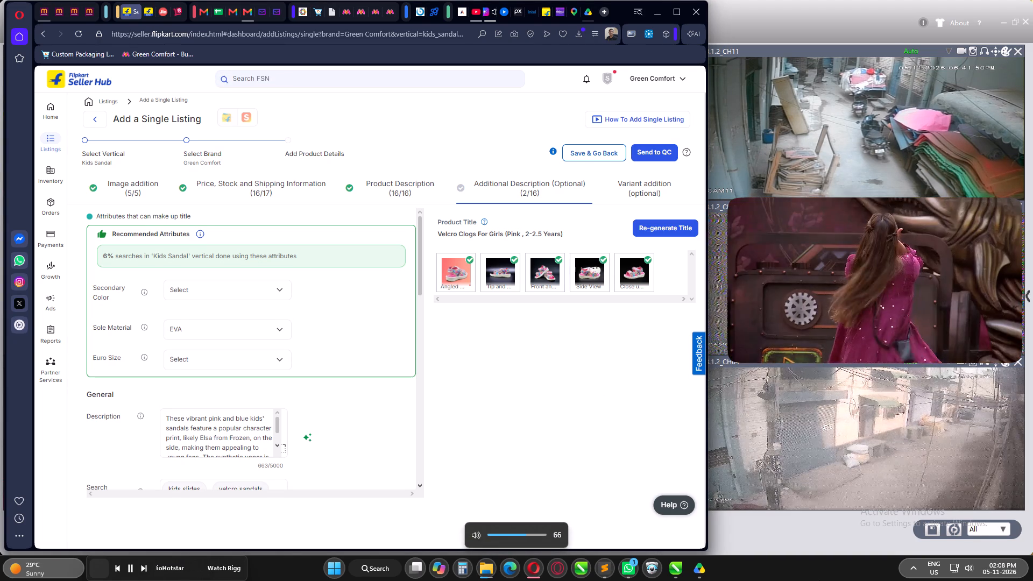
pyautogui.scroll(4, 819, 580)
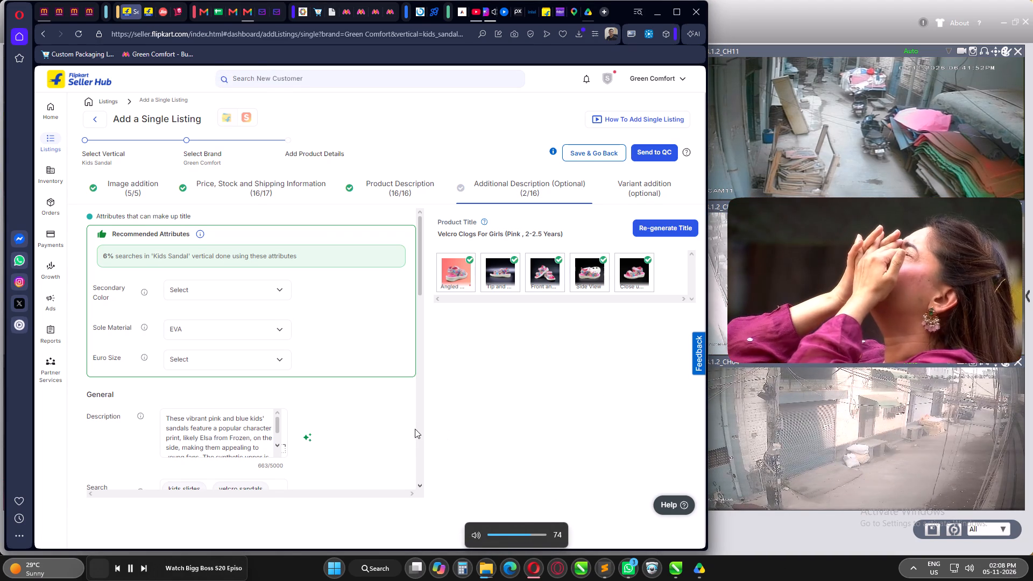
# Delete the words "Elsa from Frozen" from the product description.
pyautogui.click(369, 409)
pyautogui.scroll(-3, 369, 409)
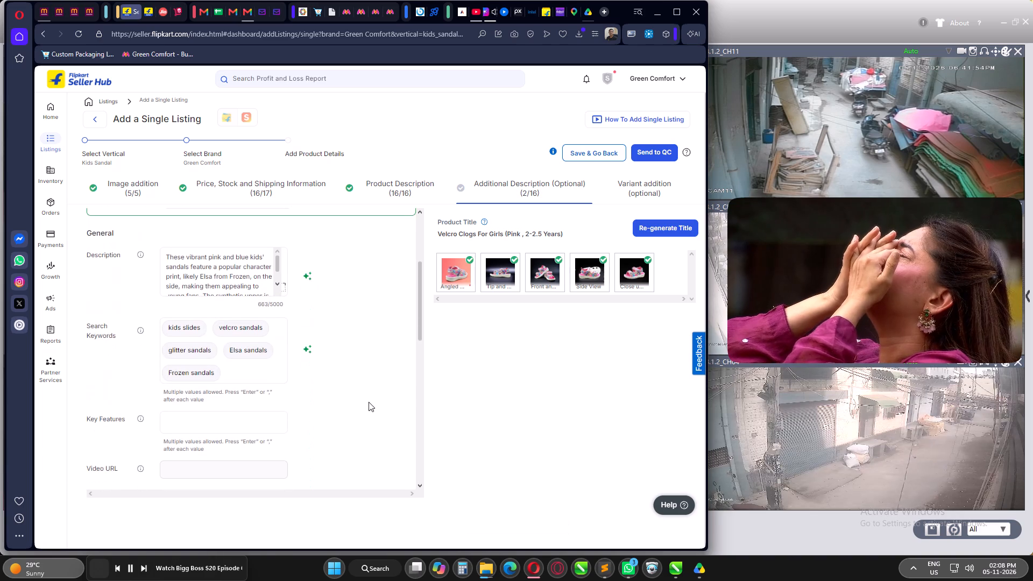
pyautogui.doubleClick(240, 277)
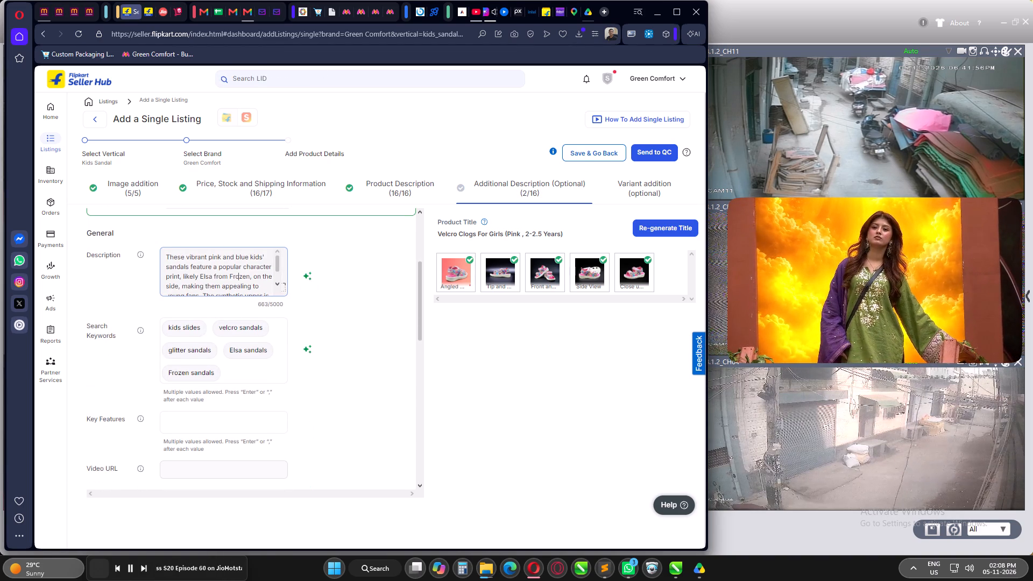
pyautogui.press('BackSpace')
pyautogui.press('BackSpace')
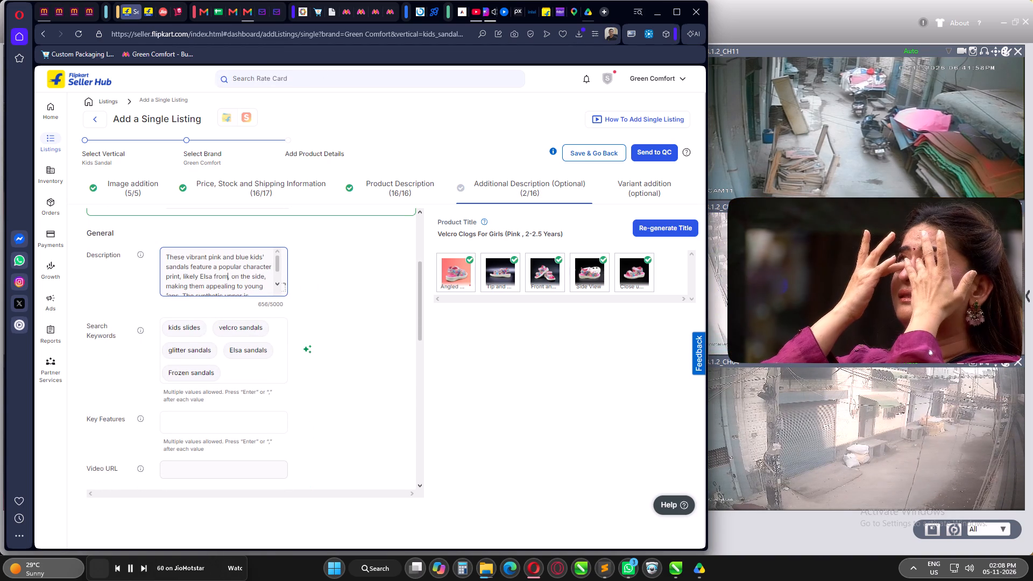
pyautogui.press('BackSpace')
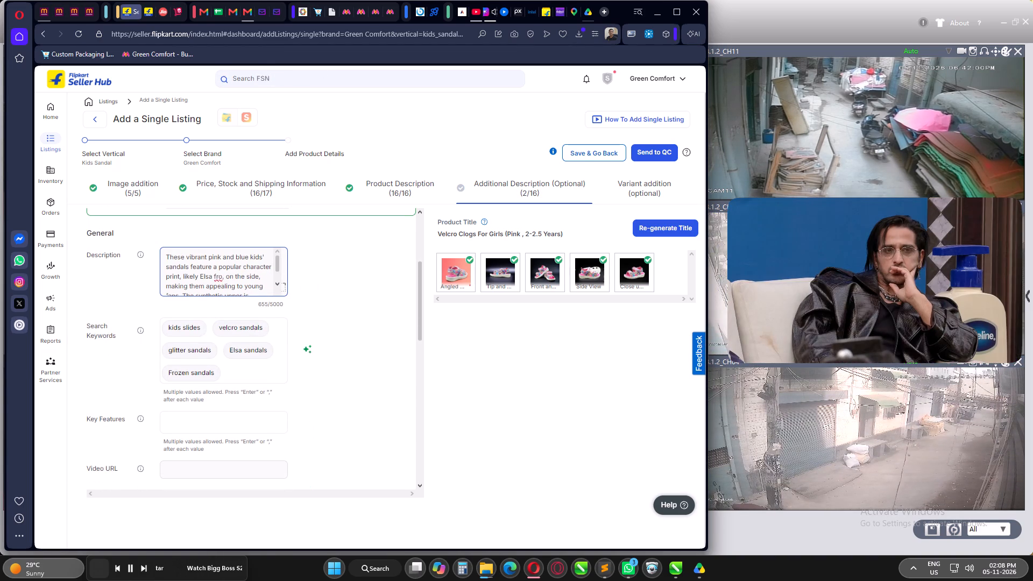
pyautogui.press('BackSpace')
pyautogui.press('BackSpace')
pyautogui.press('BackSpace')
pyautogui.press('BackSpace')
pyautogui.press('BackSpace')
pyautogui.press('BackSpace')
pyautogui.press('BackSpace')
pyautogui.press('BackSpace')
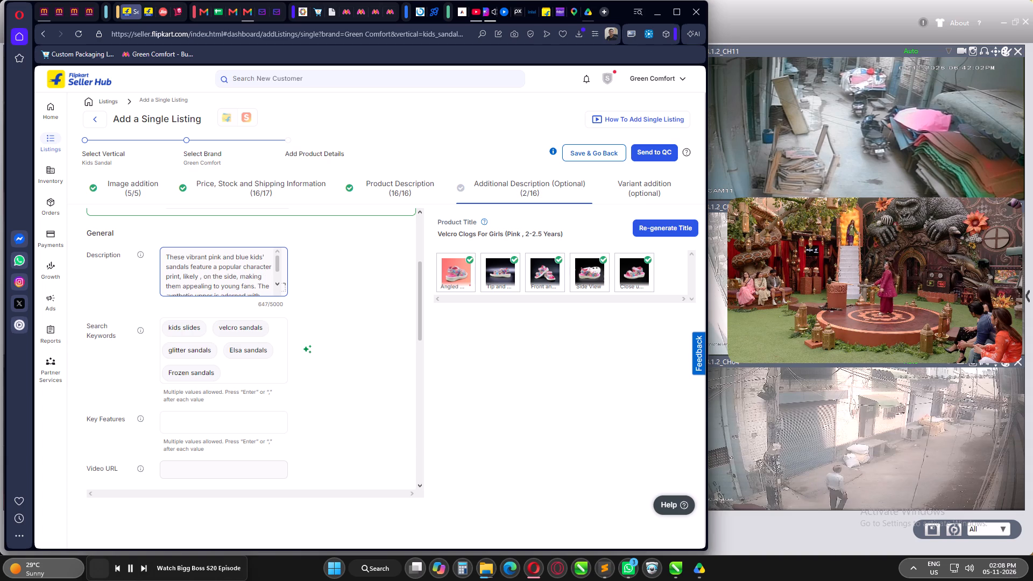
pyautogui.press('BackSpace')
# Read the rest of the product description and look over the remaining optional fields down to the Warranty section.
pyautogui.scroll(3, 221, 270)
pyautogui.scroll(-1, 237, 295)
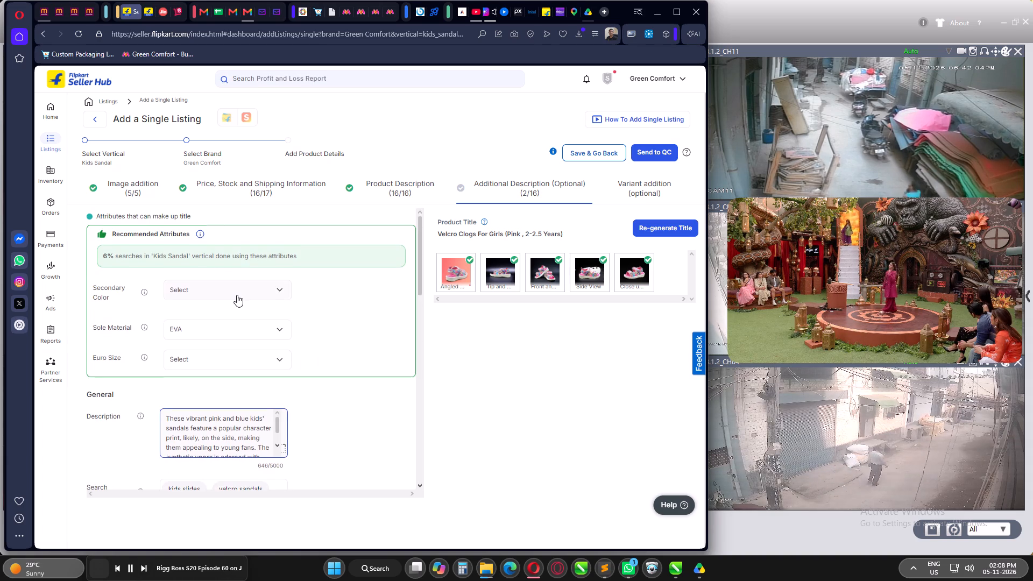
pyautogui.scroll(-1, 237, 295)
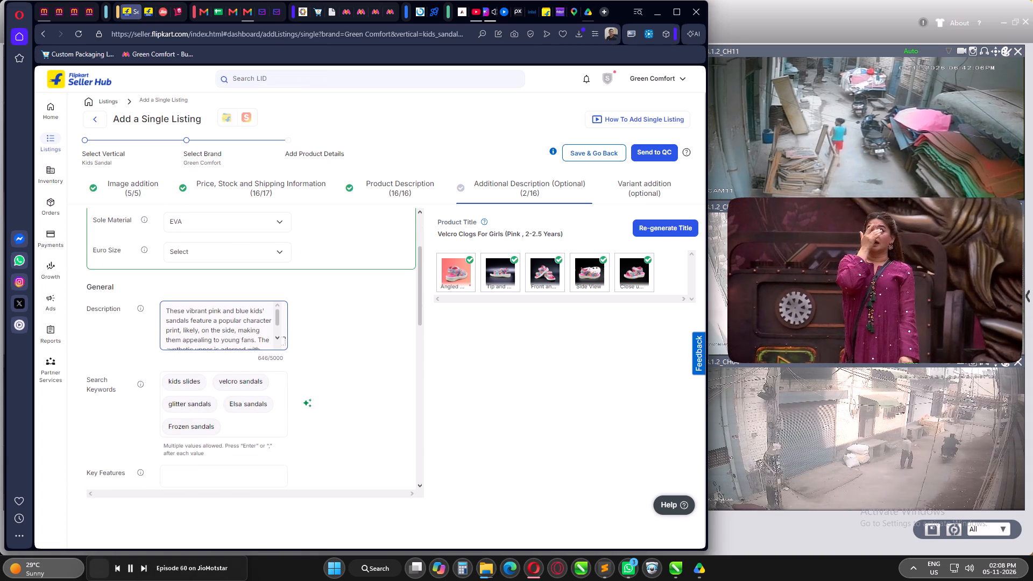
pyautogui.scroll(-1, 245, 331)
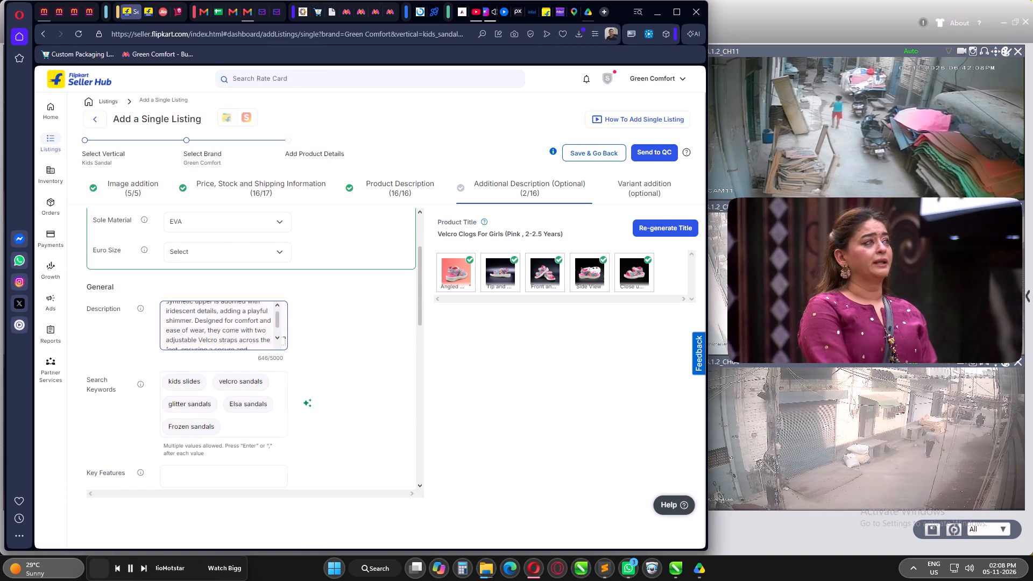
pyautogui.scroll(-1, 244, 331)
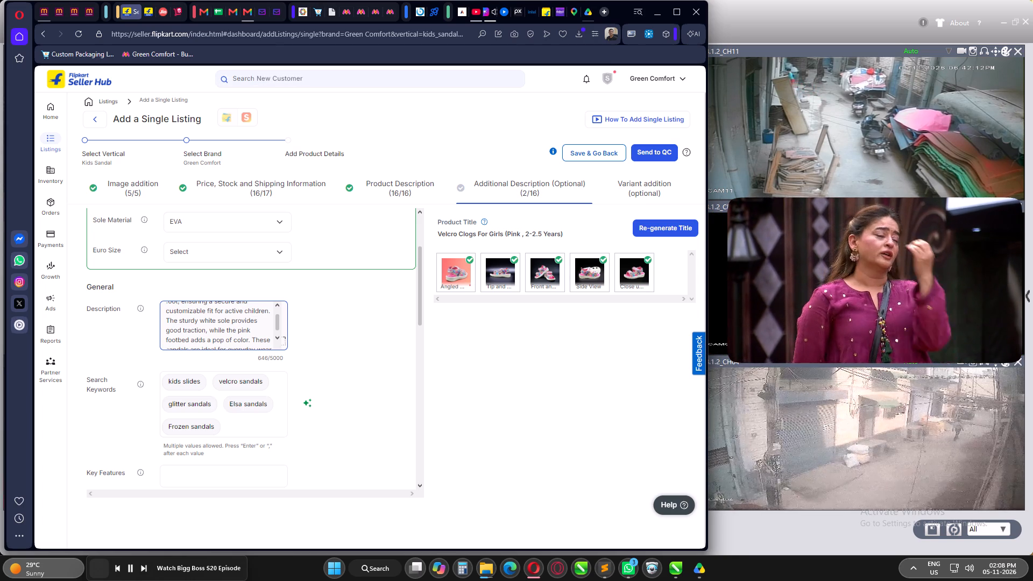
pyautogui.scroll(-1, 251, 323)
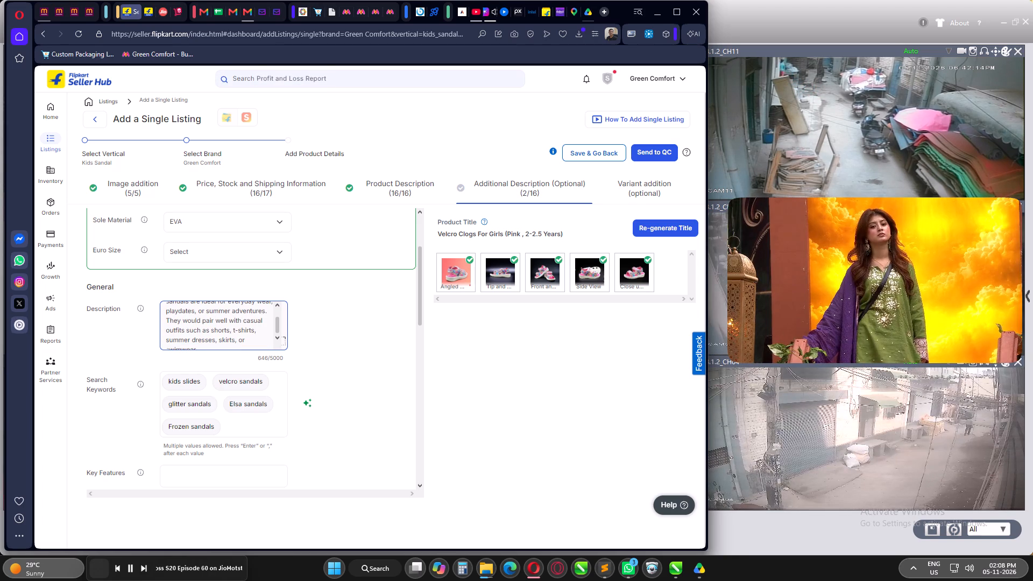
pyautogui.scroll(-3, 253, 328)
pyautogui.click(340, 352)
pyautogui.scroll(-4, 340, 346)
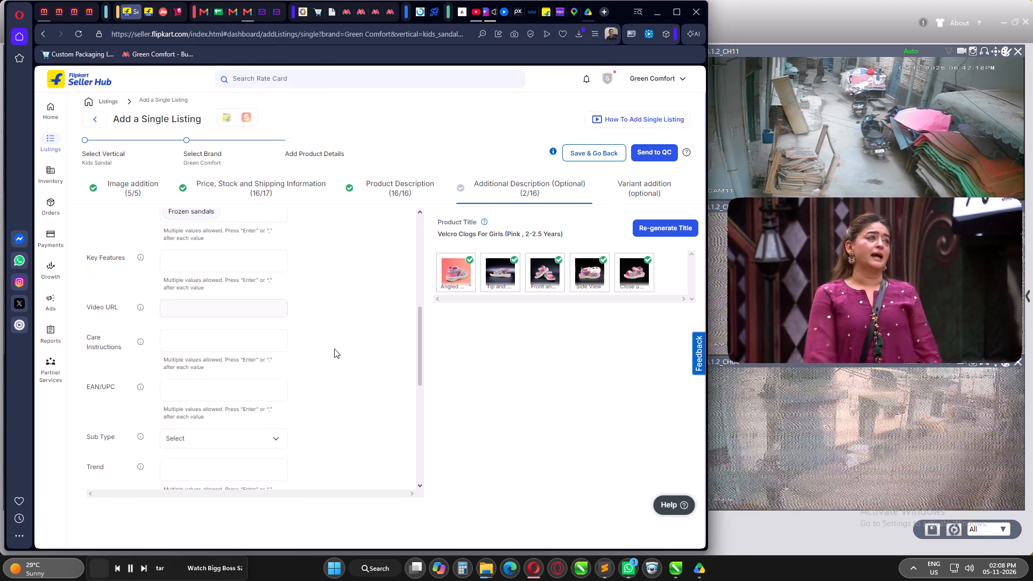
pyautogui.scroll(-5, 334, 349)
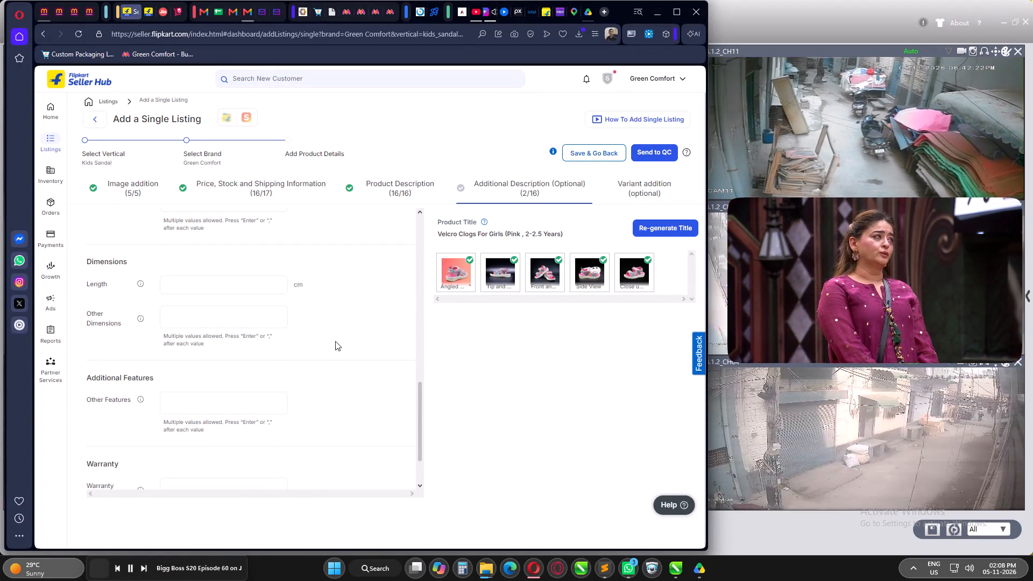
pyautogui.scroll(-5, 335, 337)
pyautogui.scroll(16, 335, 337)
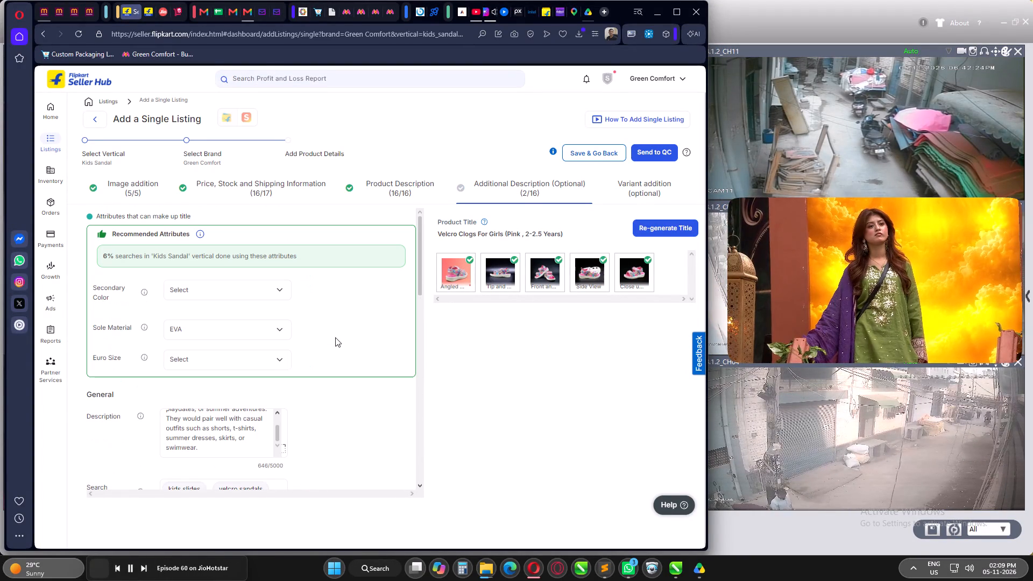
pyautogui.scroll(12, 335, 337)
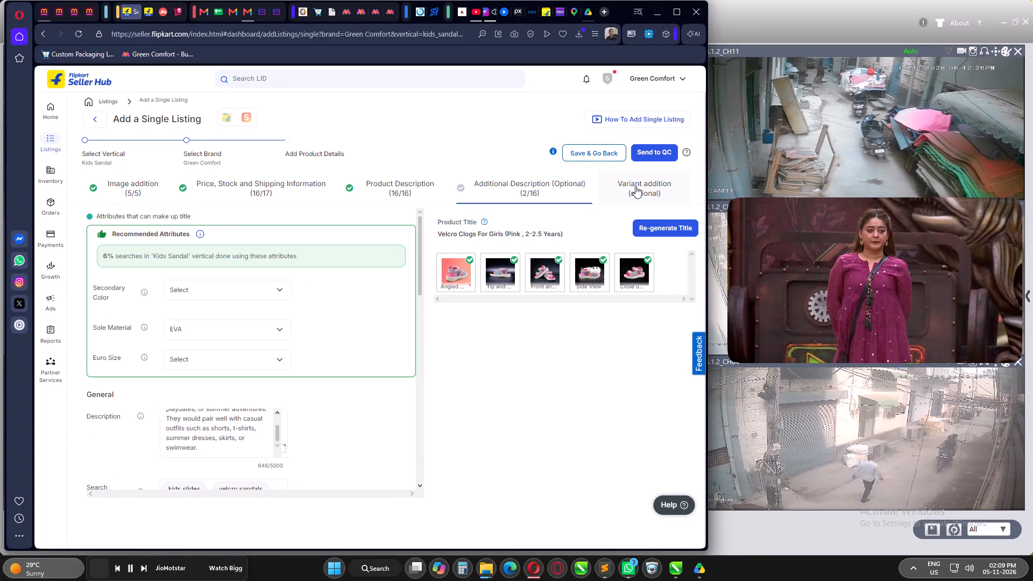
# In the Variant addition section, create a new variant with brand size 6C.
pyautogui.click(635, 186)
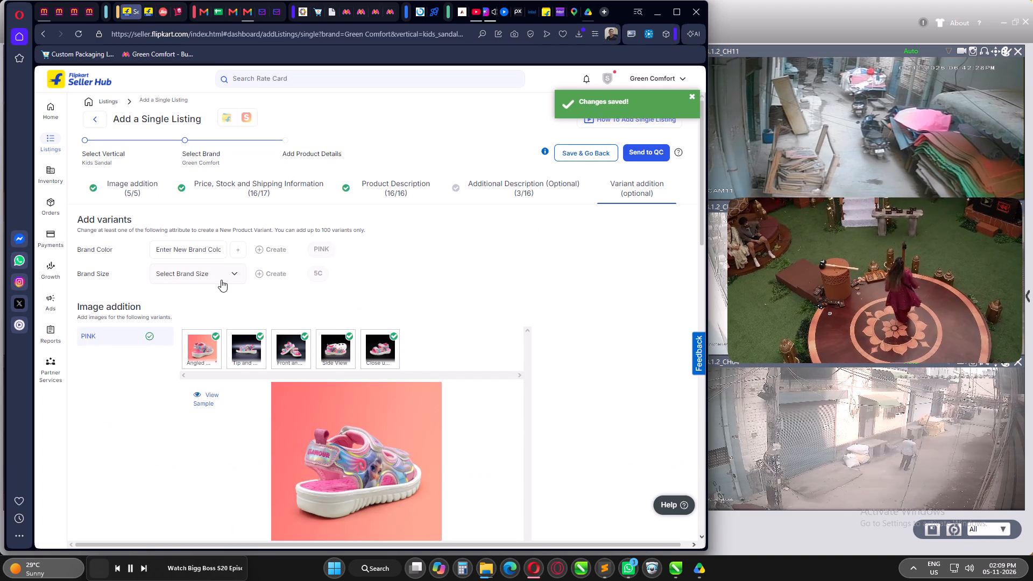
pyautogui.click(221, 279)
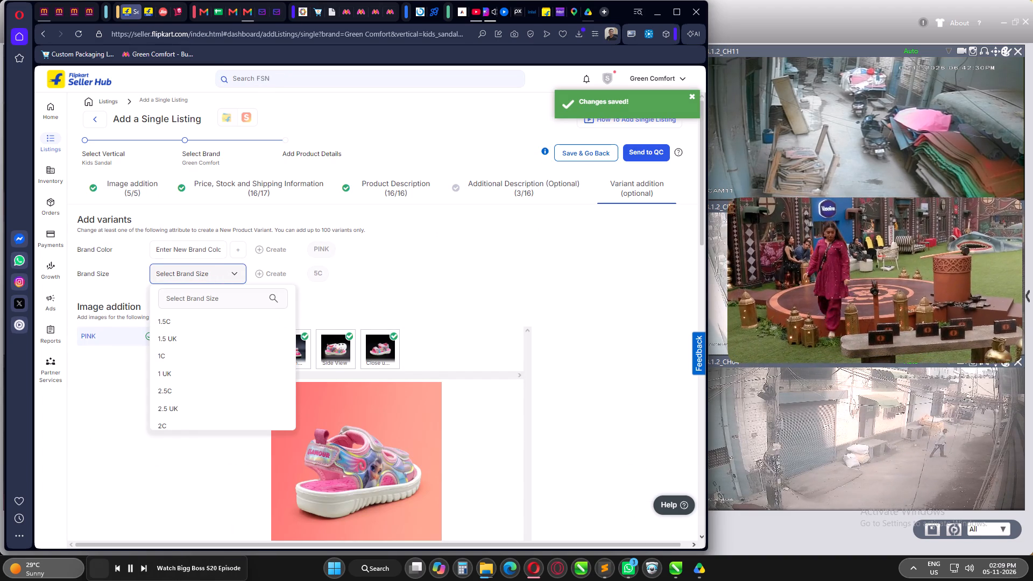
pyautogui.click(194, 301)
pyautogui.press('6')
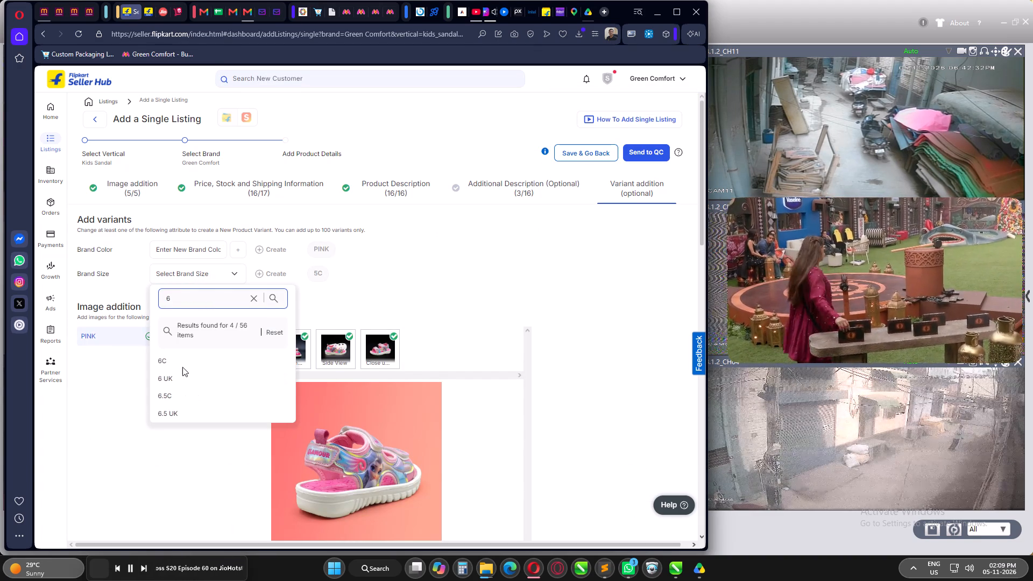
pyautogui.click(179, 358)
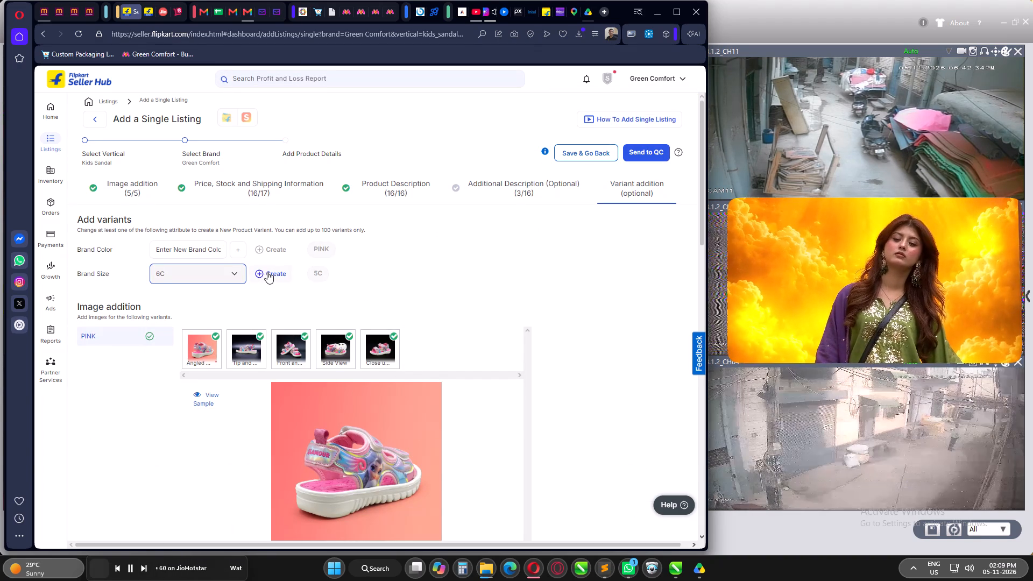
pyautogui.click(267, 272)
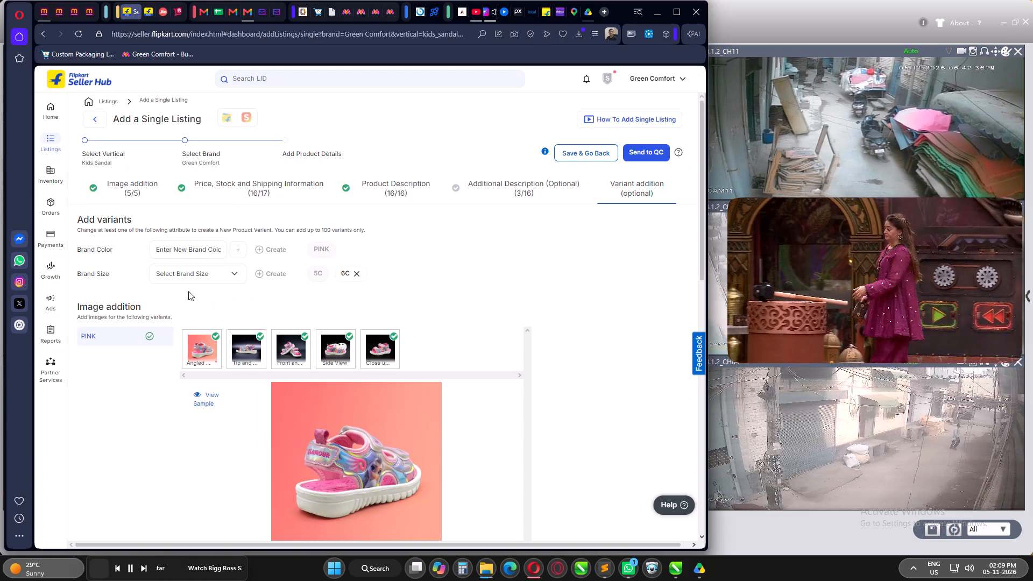
# Check the 6C row in the Variant Details table and create another variant with brand size 7C.
pyautogui.scroll(-12, 177, 353)
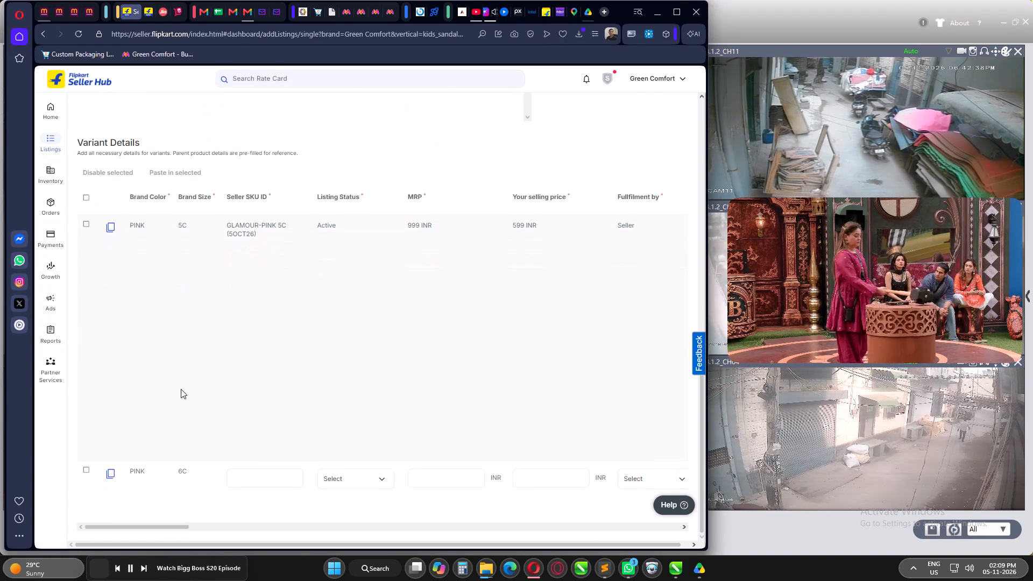
pyautogui.scroll(-4, 181, 389)
pyautogui.scroll(1, 181, 389)
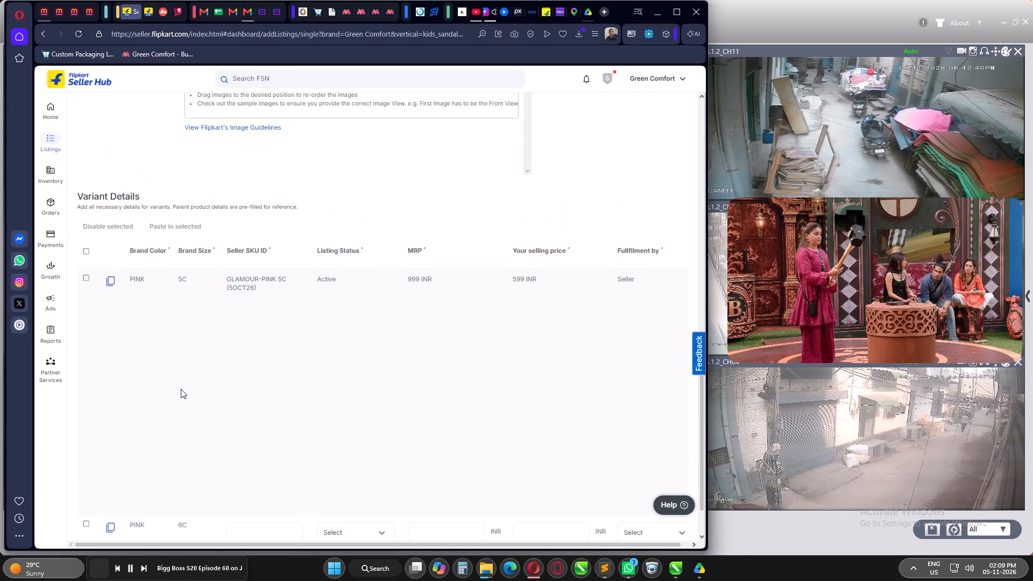
pyautogui.scroll(14, 181, 389)
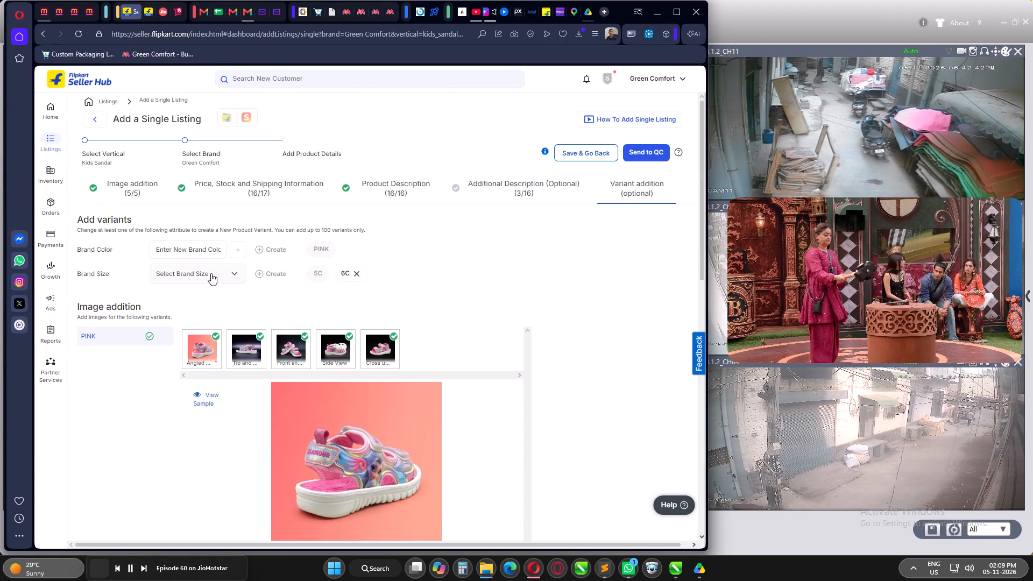
pyautogui.click(211, 273)
pyautogui.moveTo(214, 300); pyautogui.dragTo(159, 299)
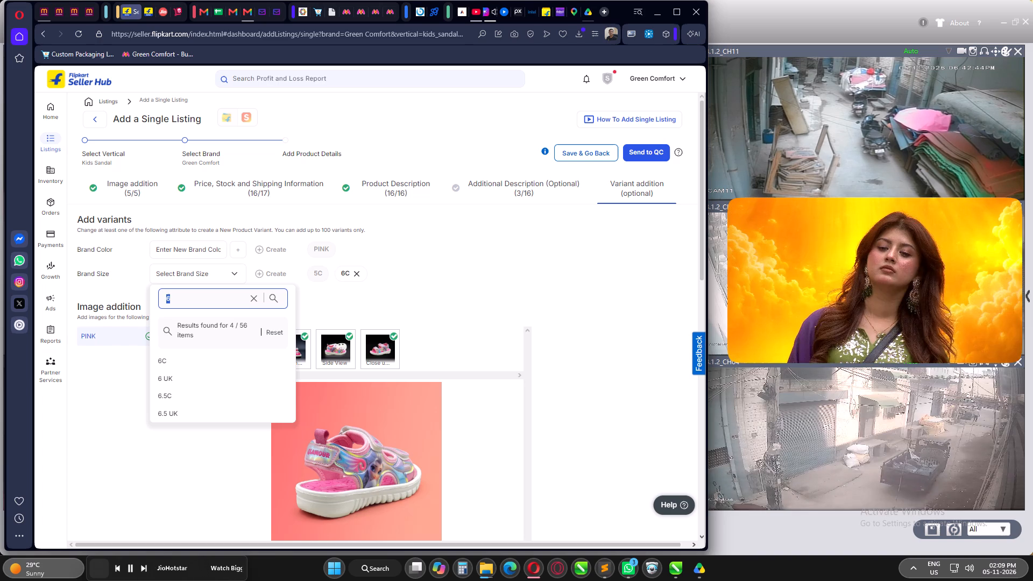
pyautogui.press('7')
pyautogui.click(172, 357)
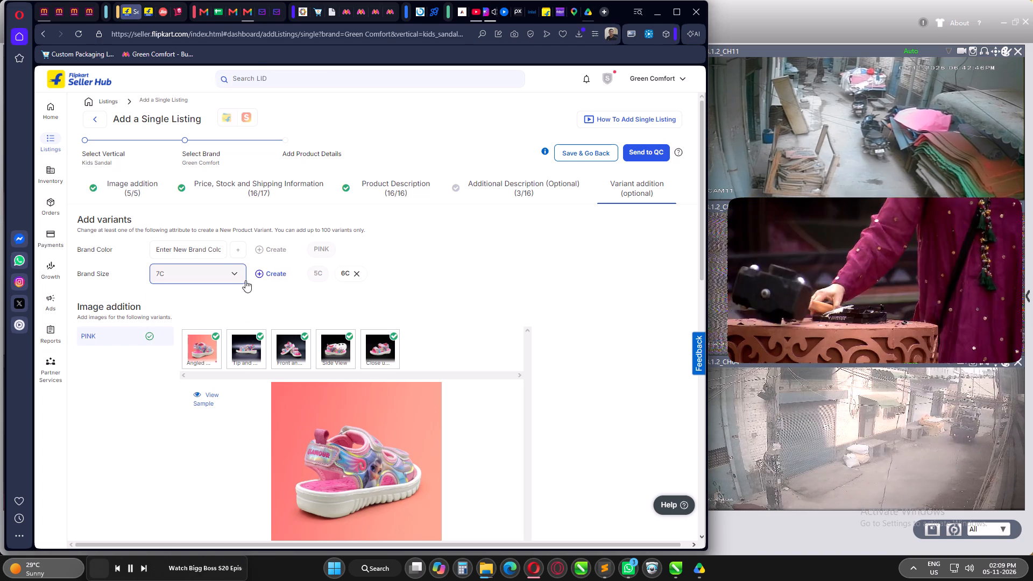
pyautogui.click(256, 274)
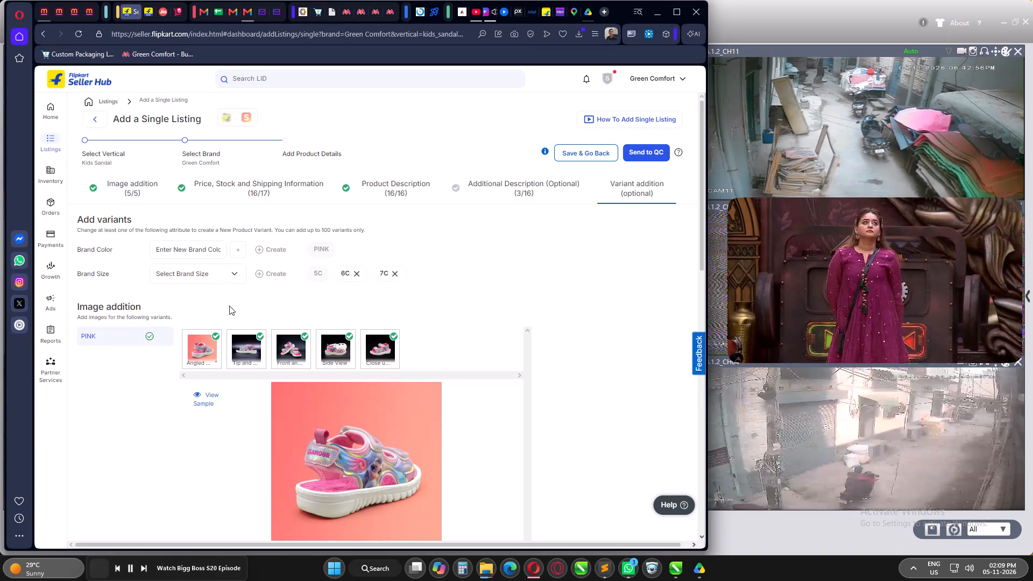
# Create another variant with brand size 8C.
pyautogui.click(200, 274)
pyautogui.moveTo(176, 297); pyautogui.dragTo(157, 294)
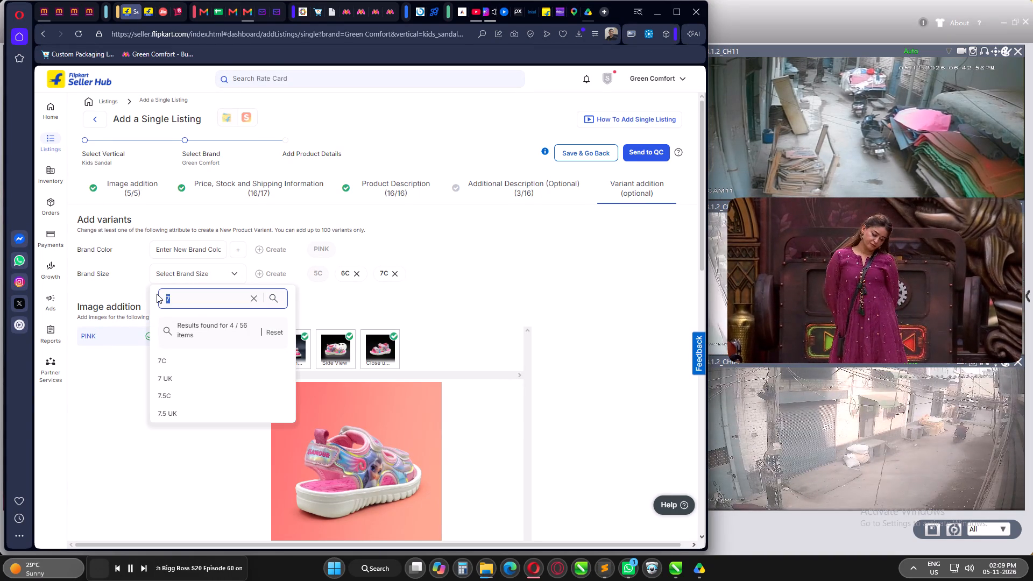
pyautogui.press('8')
pyautogui.click(171, 396)
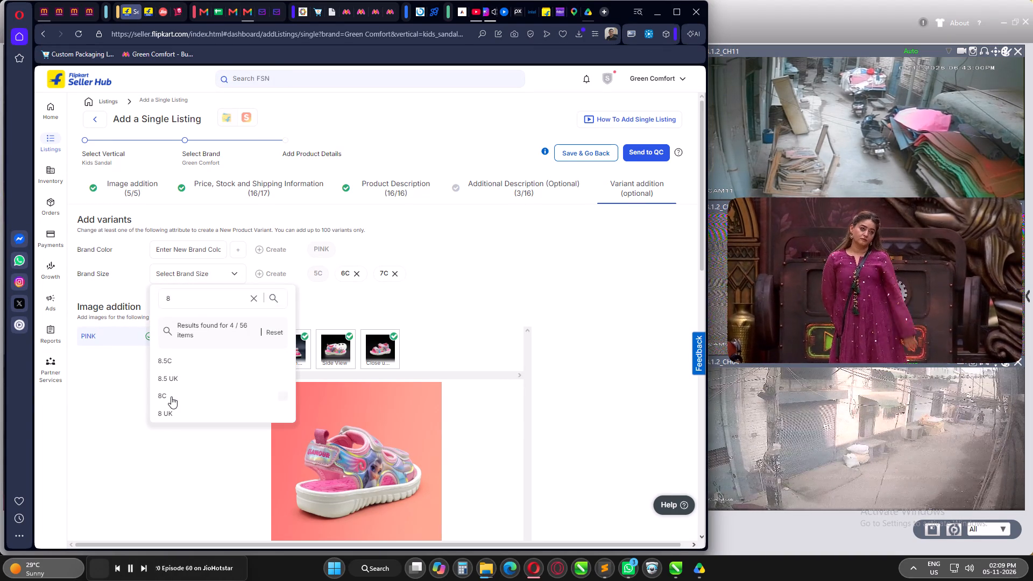
pyautogui.click(261, 273)
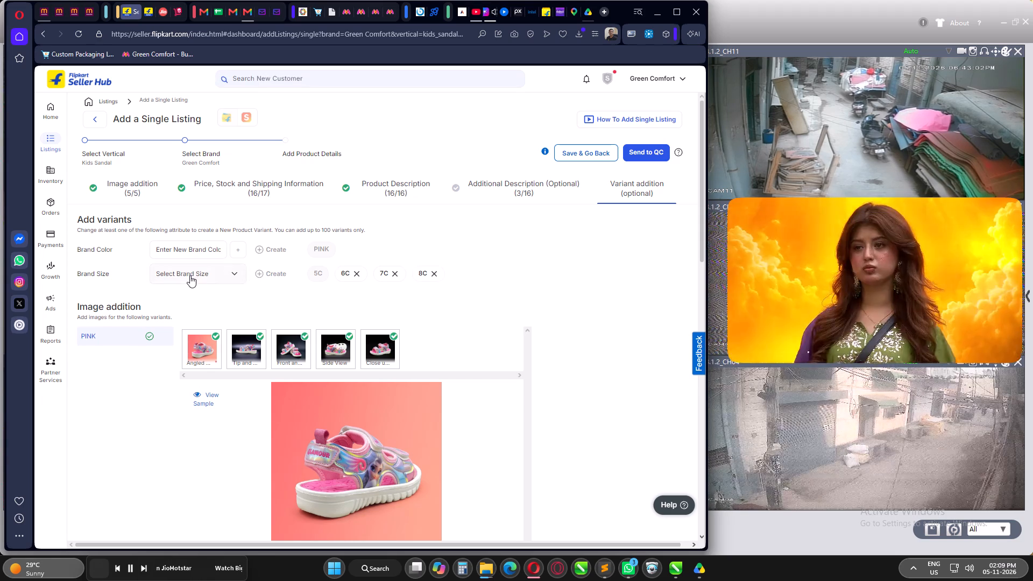
# Create another variant with brand size 9C.
pyautogui.click(190, 275)
pyautogui.moveTo(187, 300); pyautogui.dragTo(158, 301)
pyautogui.press('9')
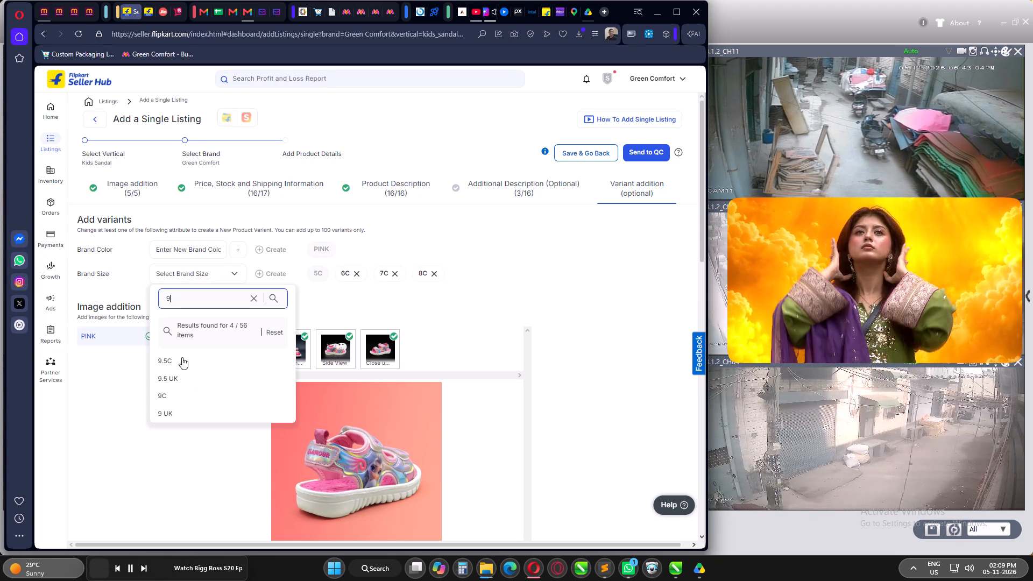
pyautogui.click(176, 395)
pyautogui.click(263, 270)
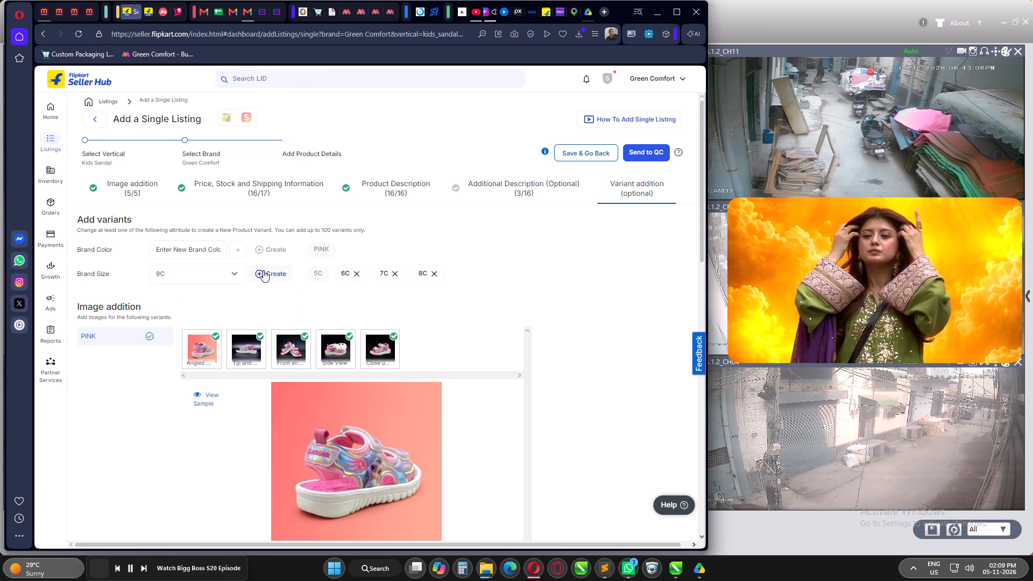
# Create another variant with brand size 10C.
pyautogui.click(191, 271)
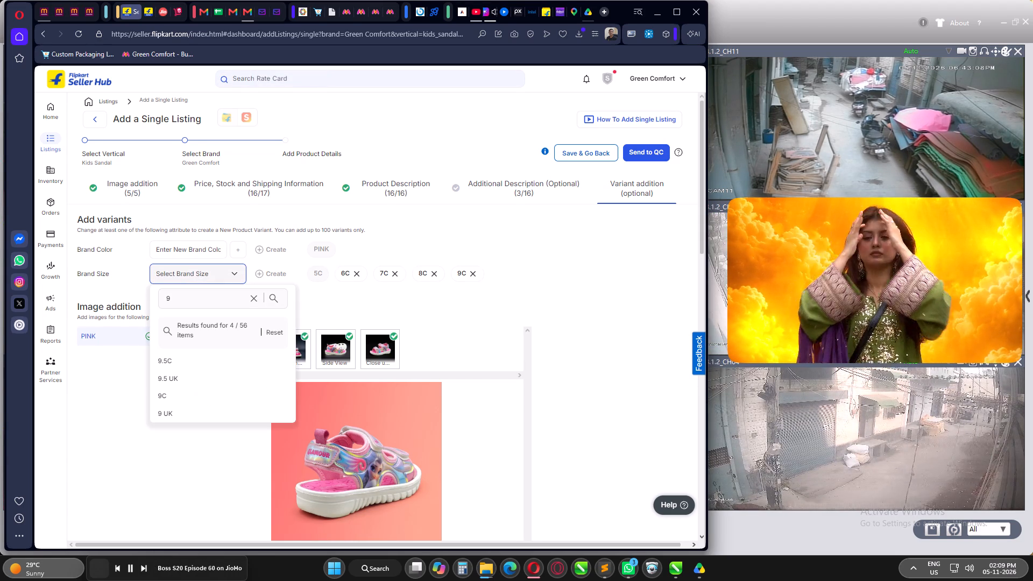
pyautogui.moveTo(188, 296); pyautogui.dragTo(158, 303)
pyautogui.write('10')
pyautogui.click(187, 358)
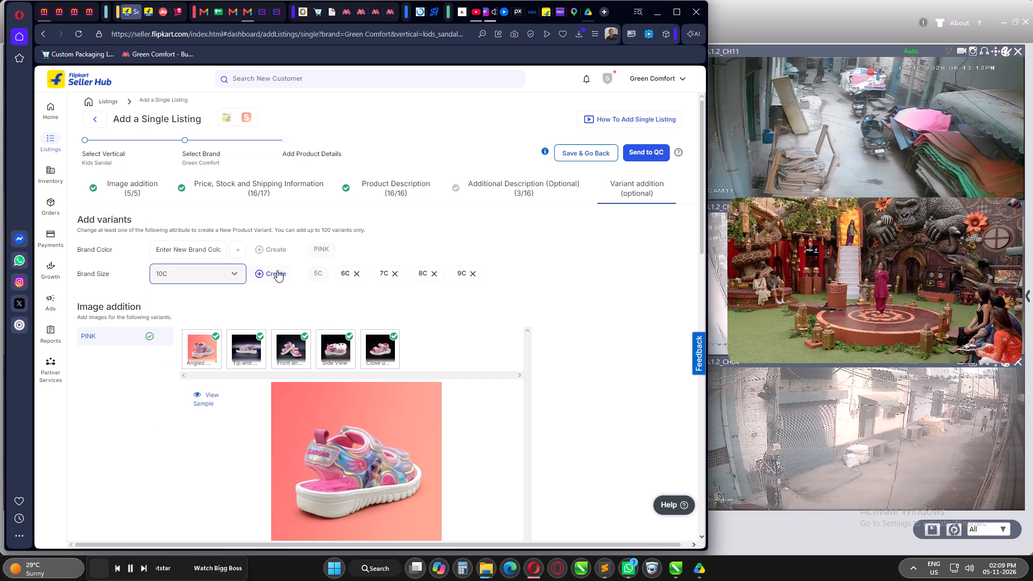
pyautogui.click(277, 270)
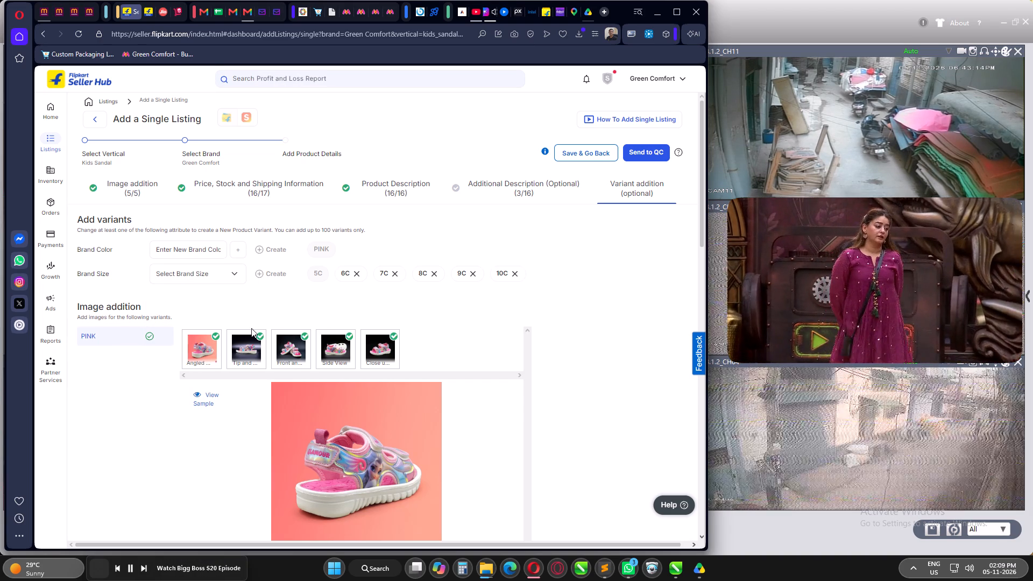
# Copy the 5C variant's details and paste them into the selected 6C, 7C, 8C, 9C and 10C variant rows.
pyautogui.click(288, 309)
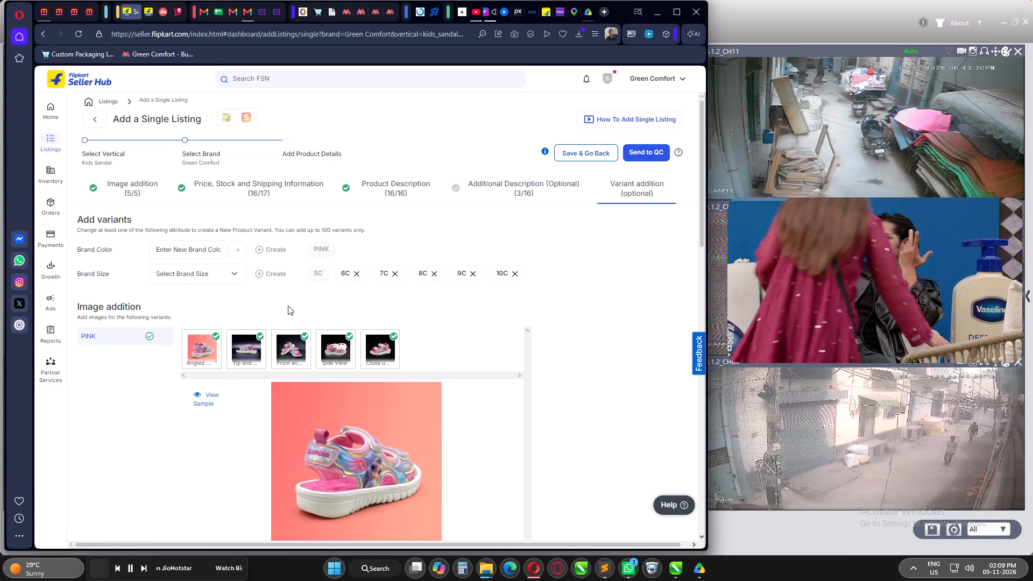
pyautogui.scroll(-4, 195, 313)
pyautogui.scroll(-4, 184, 363)
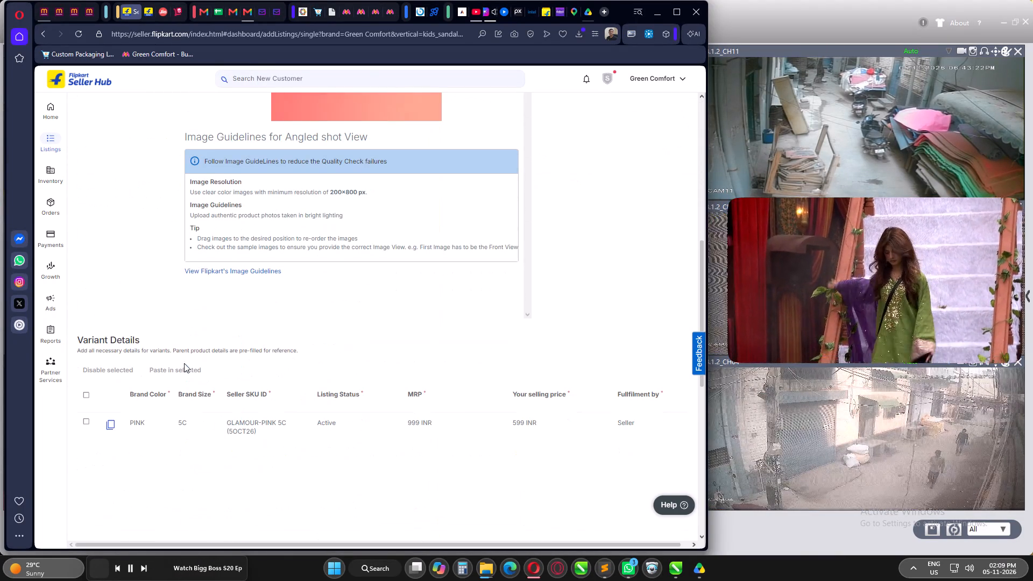
pyautogui.click(114, 423)
pyautogui.scroll(-3, 175, 365)
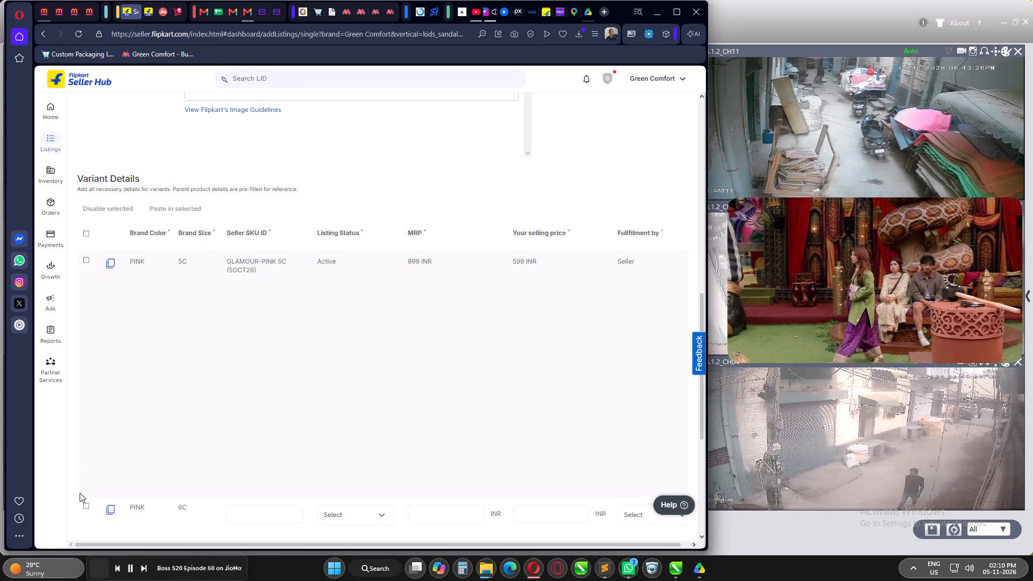
pyautogui.click(84, 507)
pyautogui.scroll(-3, 121, 431)
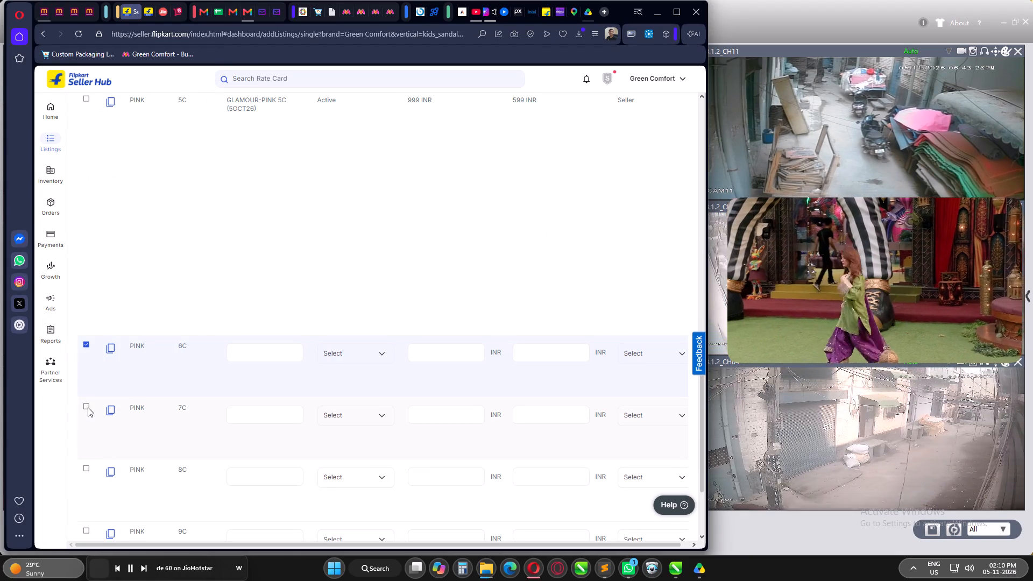
pyautogui.click(88, 407)
pyautogui.click(82, 469)
pyautogui.scroll(-2, 129, 409)
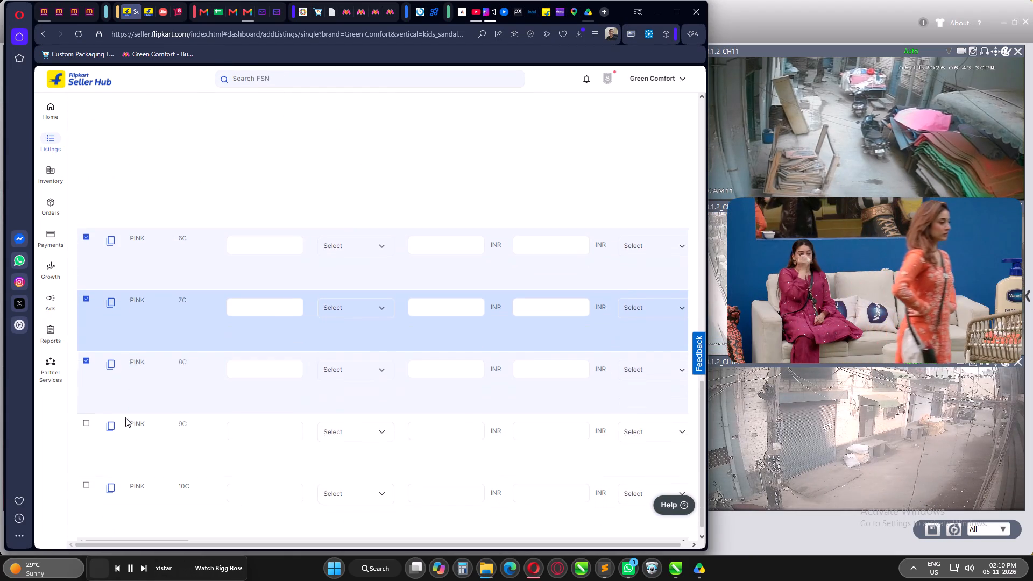
pyautogui.click(83, 418)
pyautogui.click(84, 487)
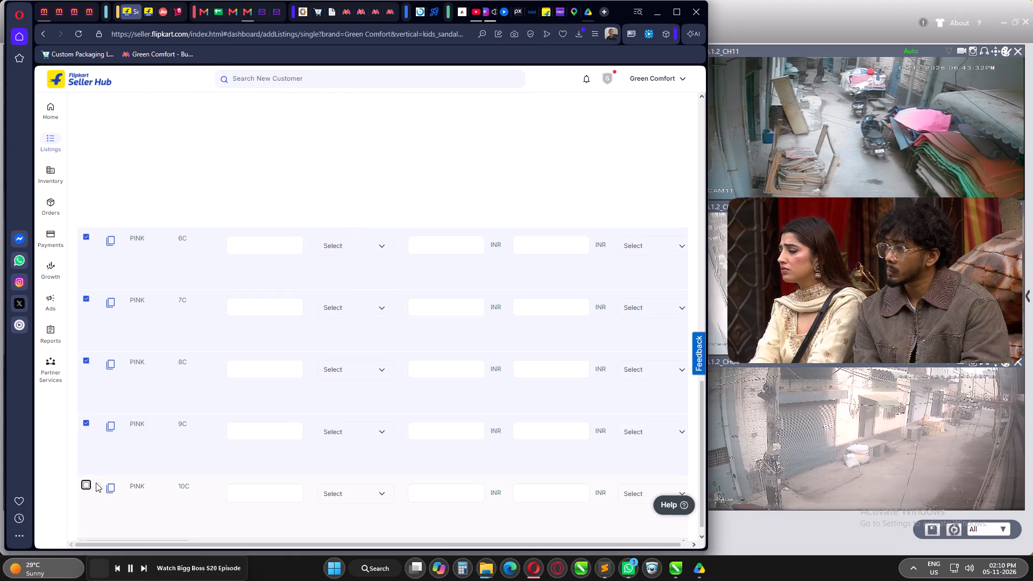
pyautogui.scroll(-4, 110, 463)
pyautogui.scroll(4, 173, 425)
pyautogui.scroll(3, 180, 317)
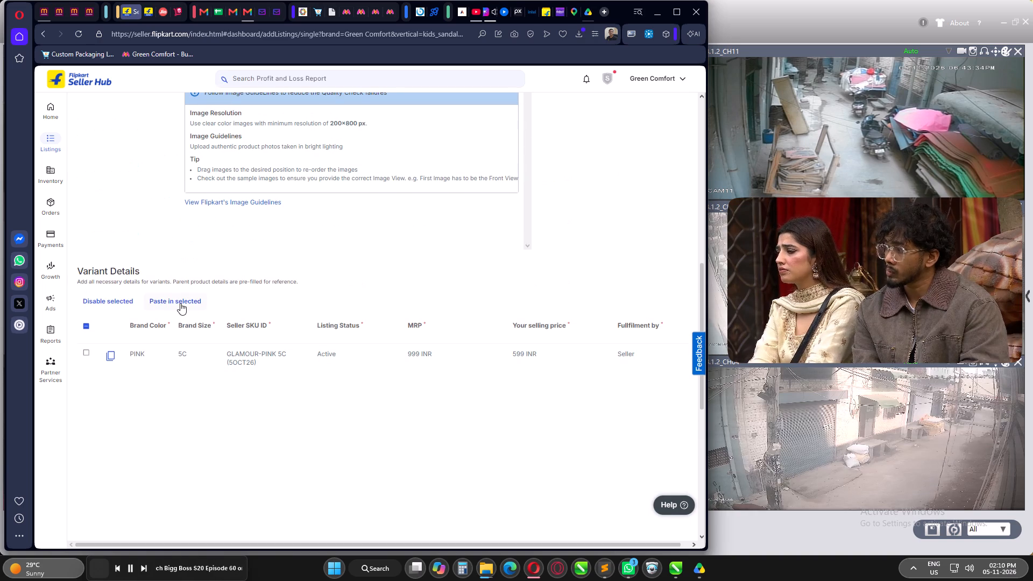
pyautogui.click(179, 301)
# Change the size in the seller SKU IDs to 6C, 7C and 8C in the matching GLAMOUR-PINK variant rows.
pyautogui.scroll(-6, 340, 293)
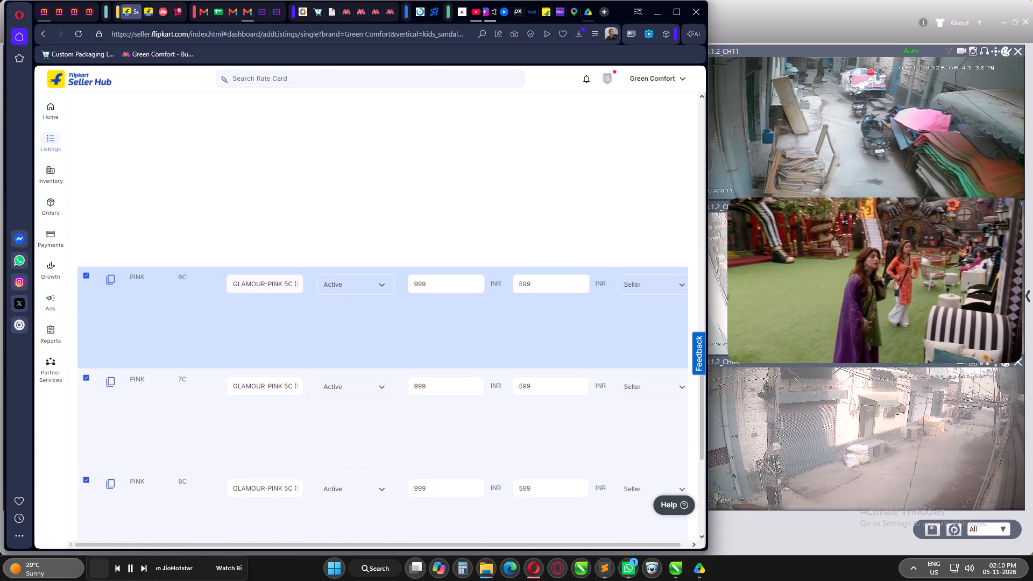
pyautogui.click(286, 284)
pyautogui.press('BackSpace')
pyautogui.press('6')
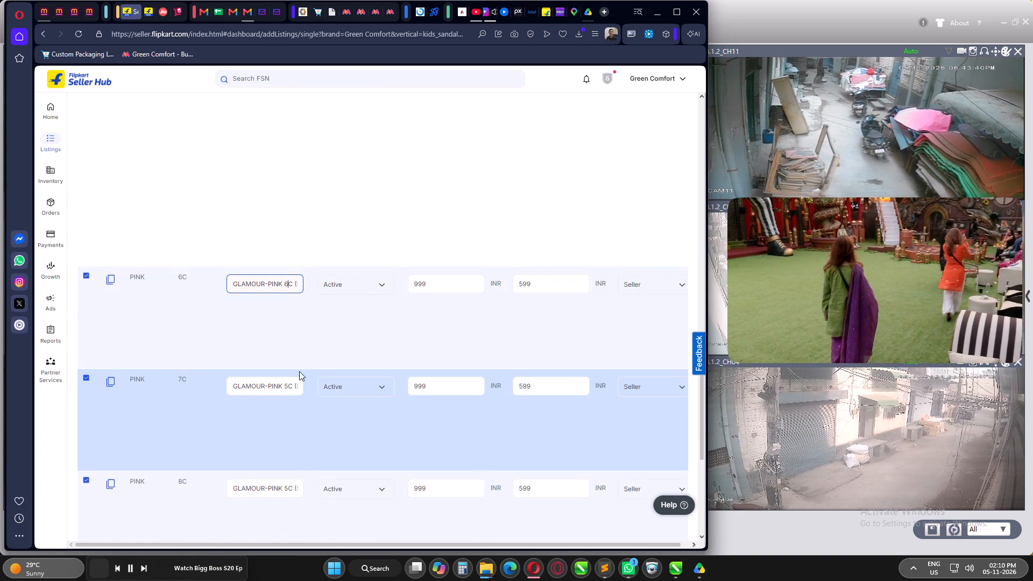
pyautogui.click(288, 387)
pyautogui.press('BackSpace')
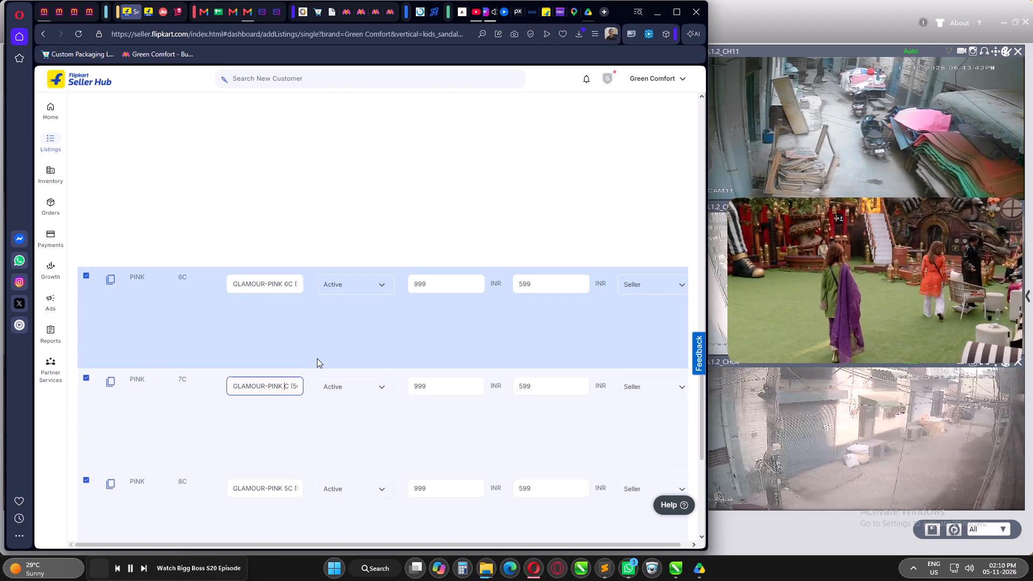
pyautogui.press('7')
pyautogui.scroll(-1, 288, 427)
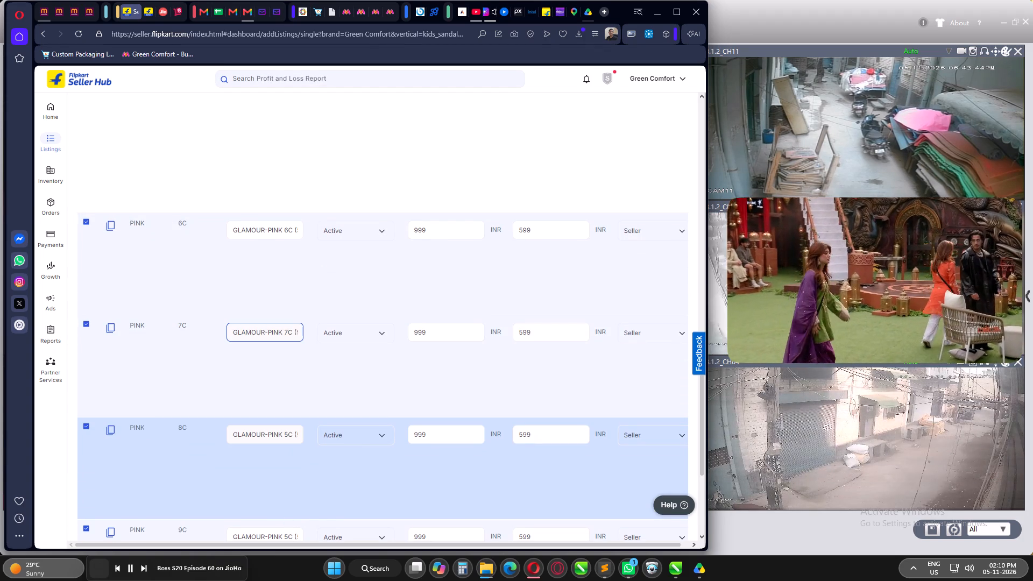
pyautogui.click(288, 433)
pyautogui.press('BackSpace')
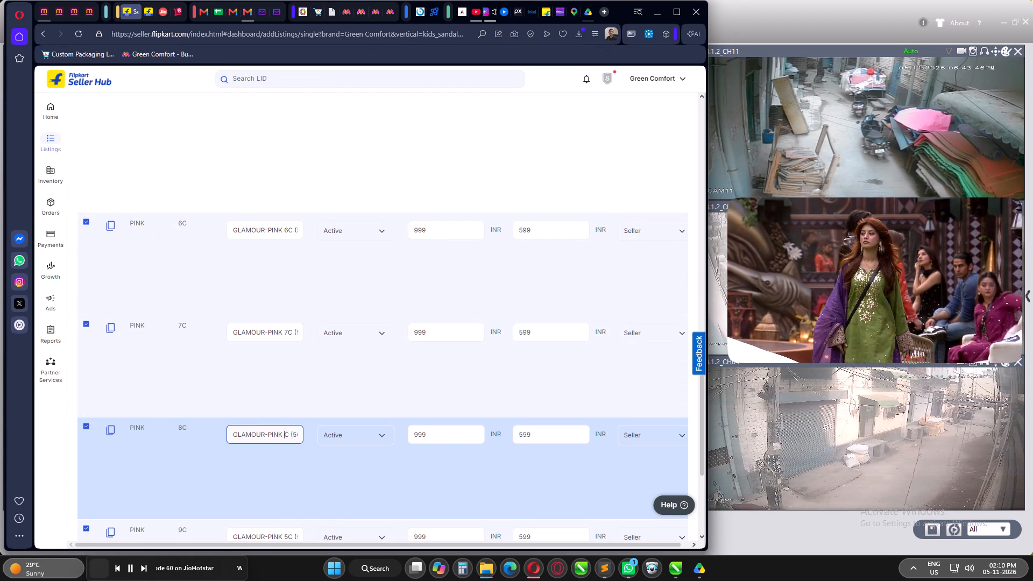
pyautogui.press('8')
# Change the size in the seller SKU IDs of the remaining two variant rows to 9C and 10C.
pyautogui.scroll(-1, 267, 469)
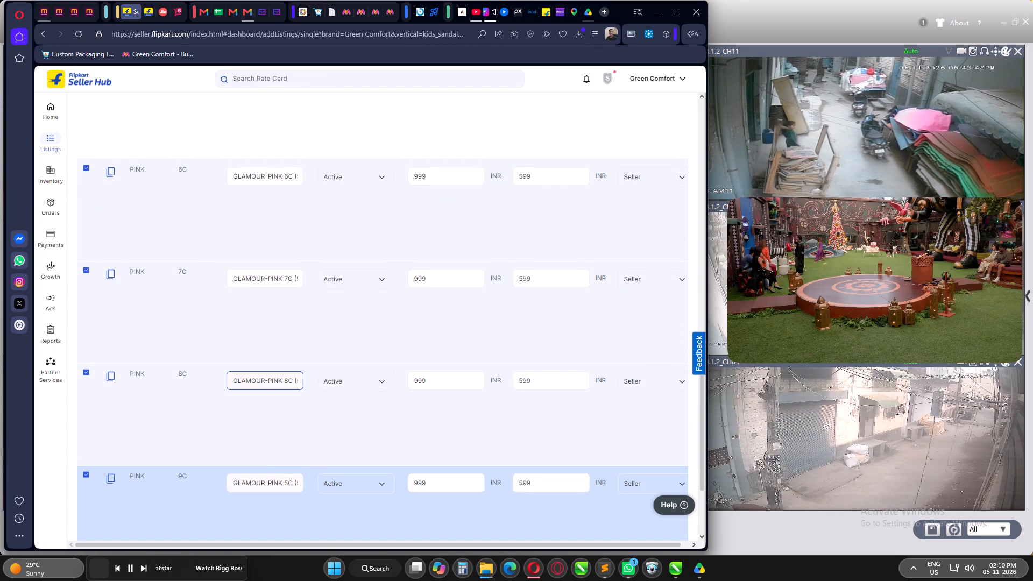
pyautogui.click(287, 481)
pyautogui.press('BackSpace')
pyautogui.press('9')
pyautogui.scroll(-2, 343, 435)
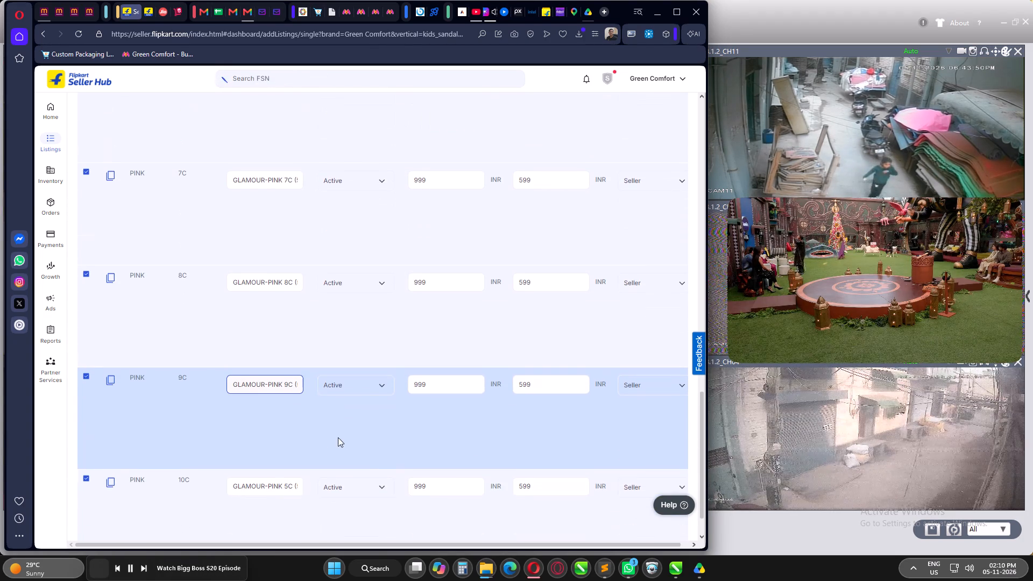
pyautogui.click(288, 478)
pyautogui.press('BackSpace')
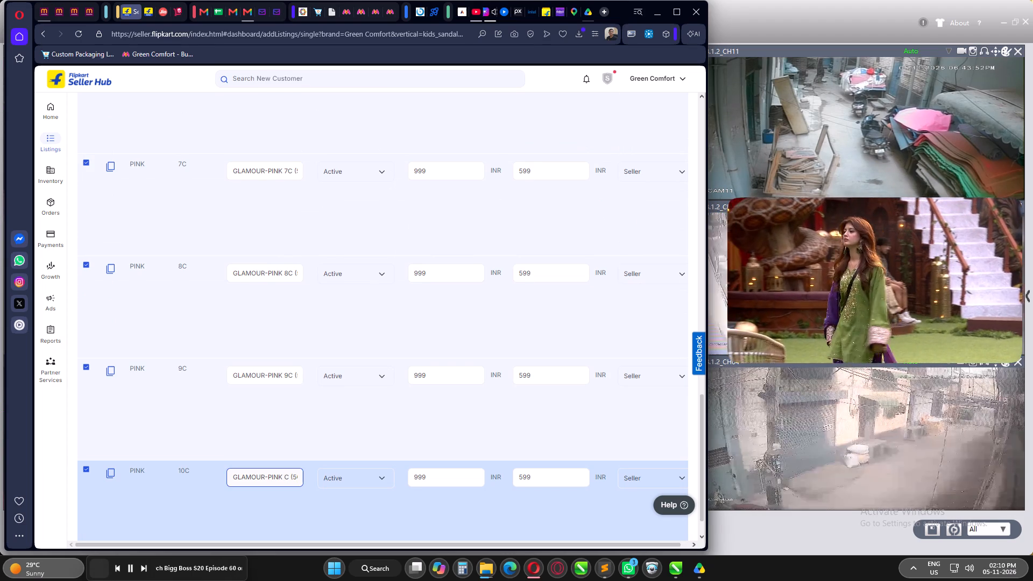
pyautogui.write('10')
# Set the age group of the 10C variant to 4.5-5 Years.
pyautogui.scroll(-2, 306, 388)
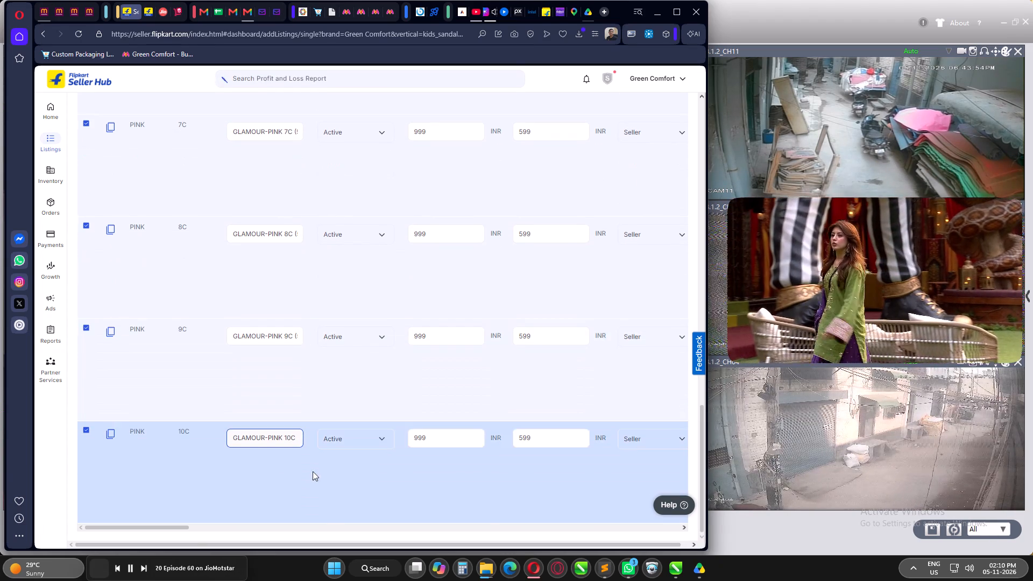
pyautogui.moveTo(175, 526); pyautogui.dragTo(485, 509)
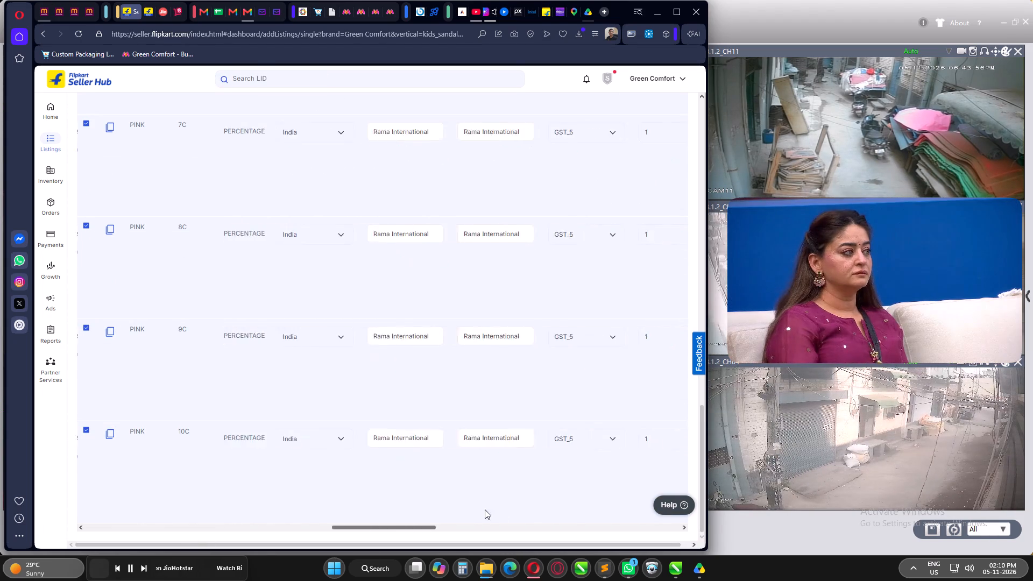
pyautogui.moveTo(485, 509); pyautogui.dragTo(544, 511)
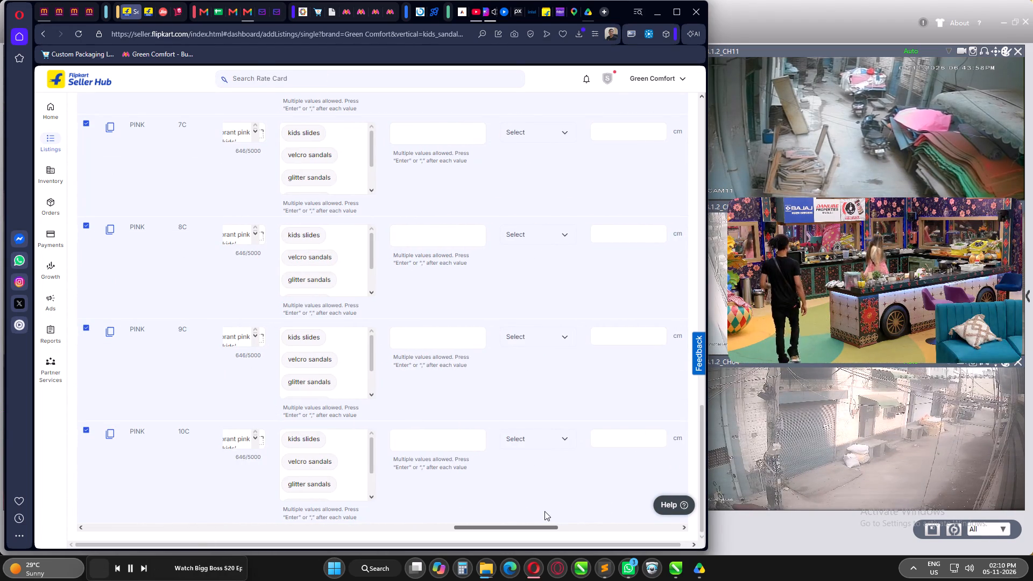
pyautogui.moveTo(544, 511); pyautogui.dragTo(650, 515)
pyautogui.click(518, 429)
pyautogui.scroll(-4, 534, 507)
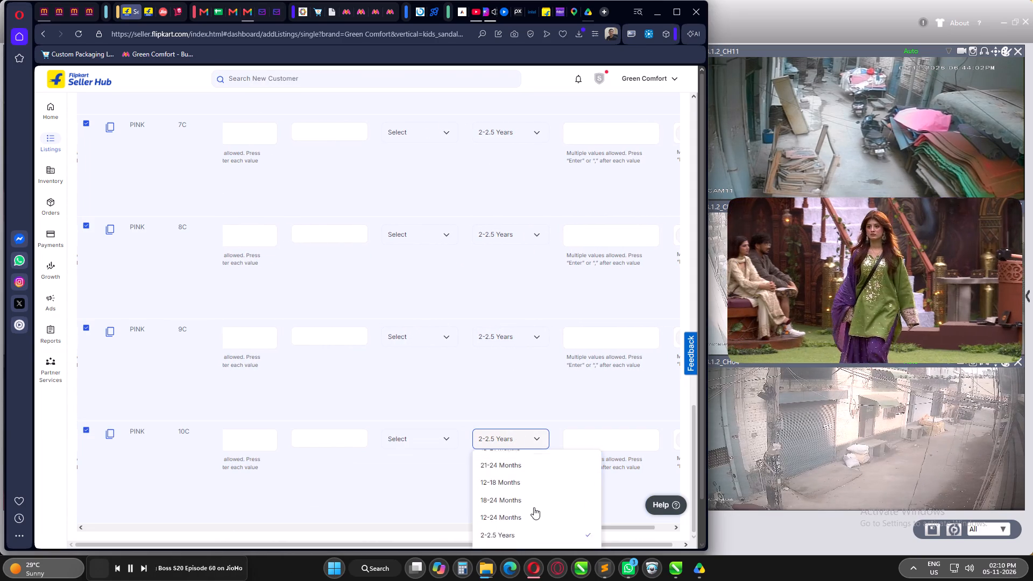
pyautogui.scroll(-2, 534, 507)
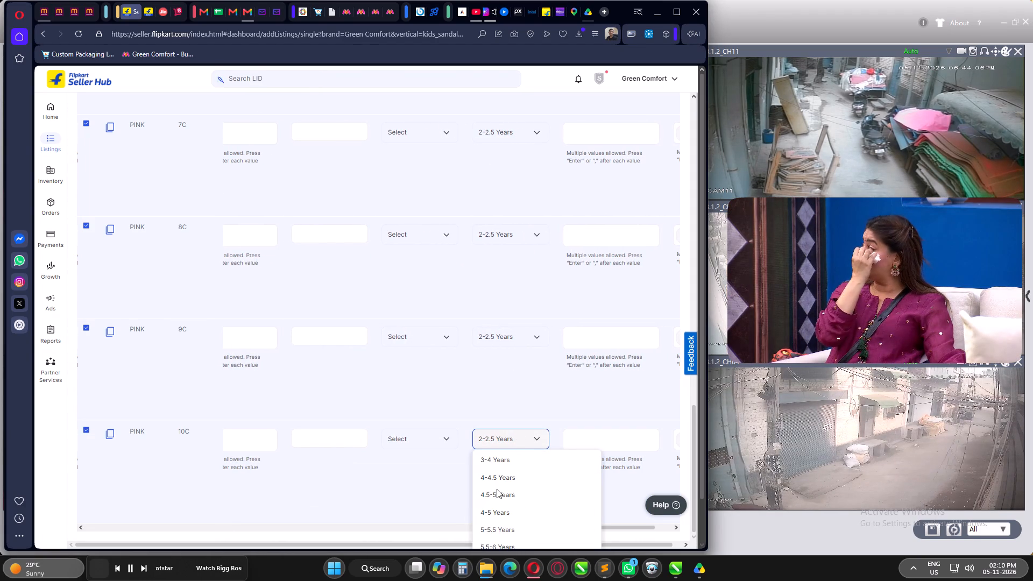
pyautogui.click(493, 496)
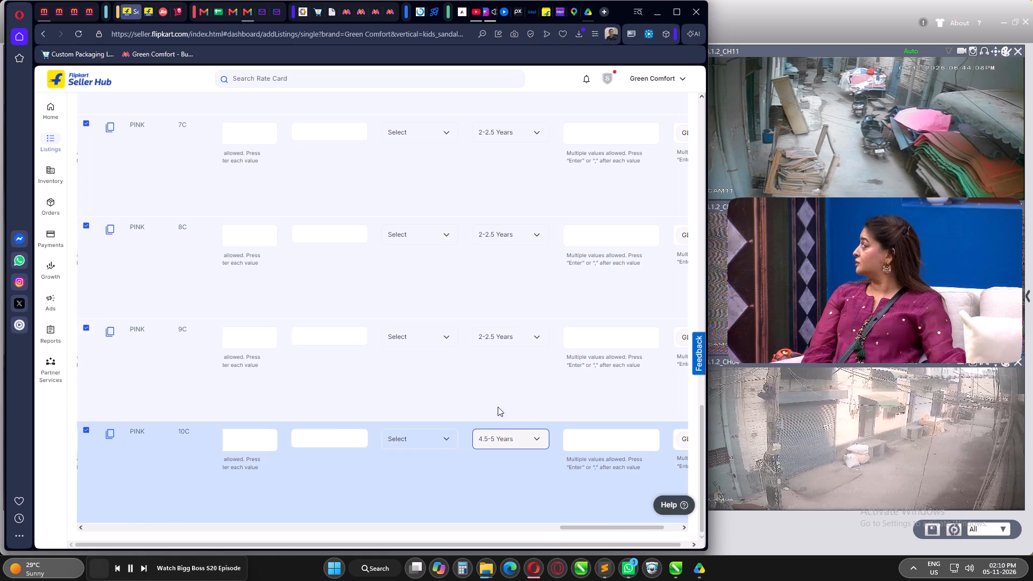
# Set the age group of the 9C variant to 4-4.5 Years.
pyautogui.click(505, 332)
pyautogui.scroll(-3, 516, 404)
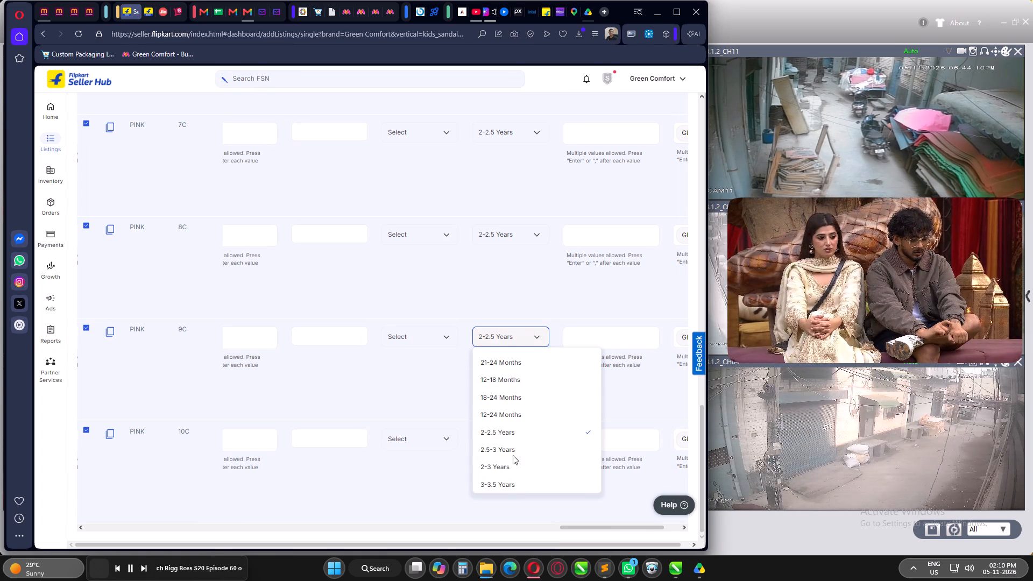
pyautogui.scroll(-2, 513, 455)
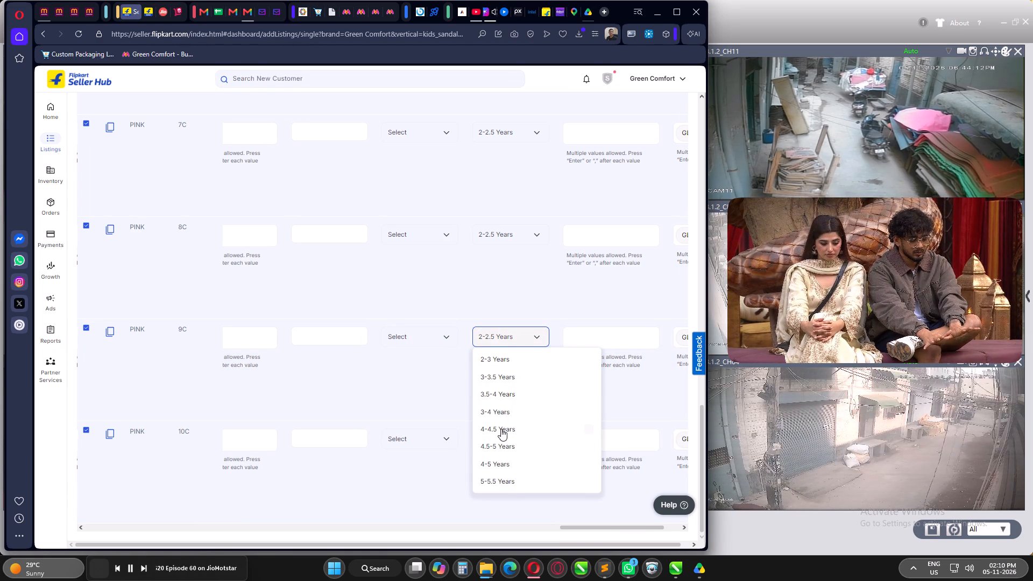
pyautogui.click(501, 429)
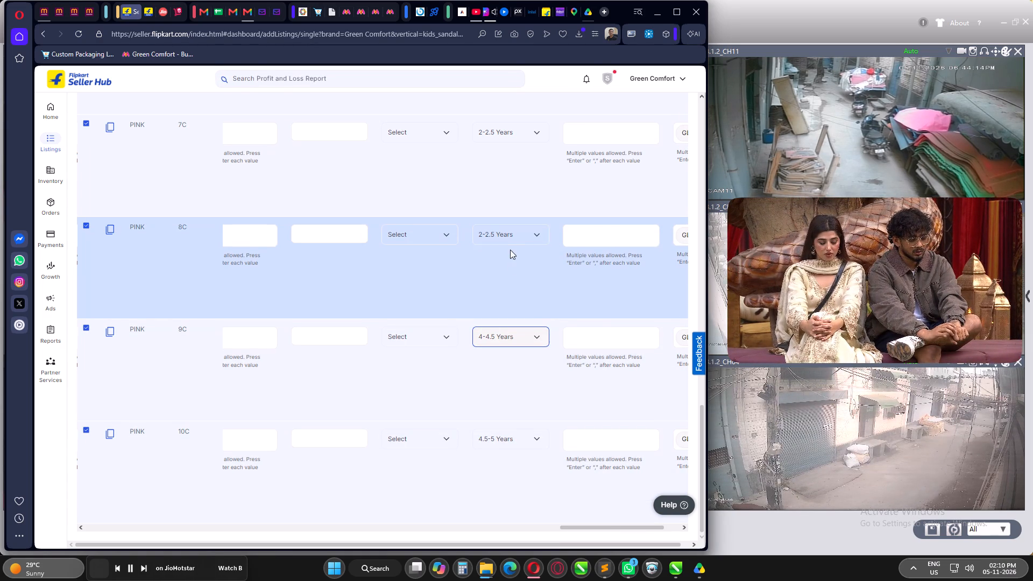
# Set the age group of the 8C variant to 3.5-4 Years.
pyautogui.click(507, 239)
pyautogui.scroll(-3, 523, 293)
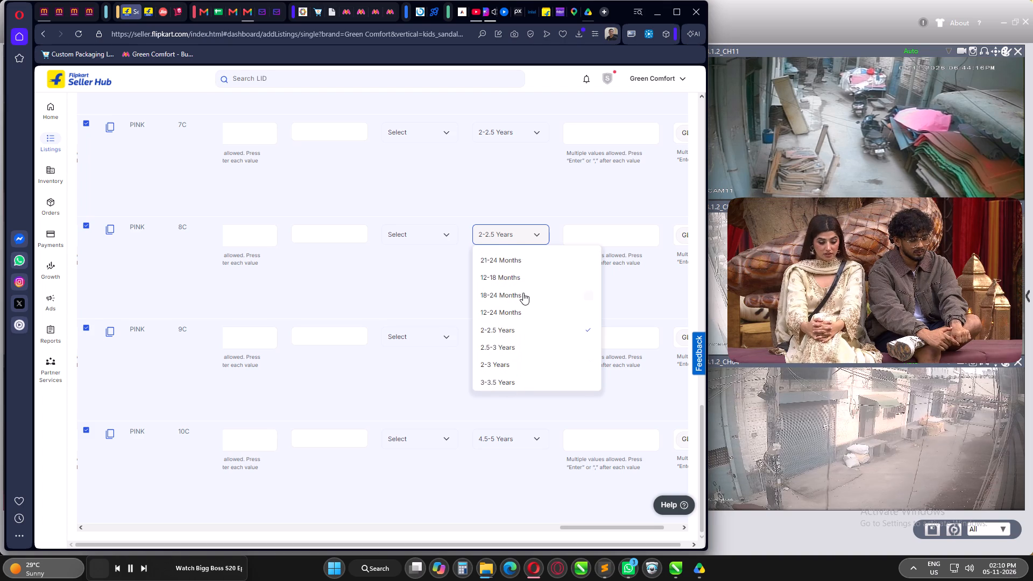
pyautogui.scroll(-1, 523, 293)
pyautogui.click(496, 347)
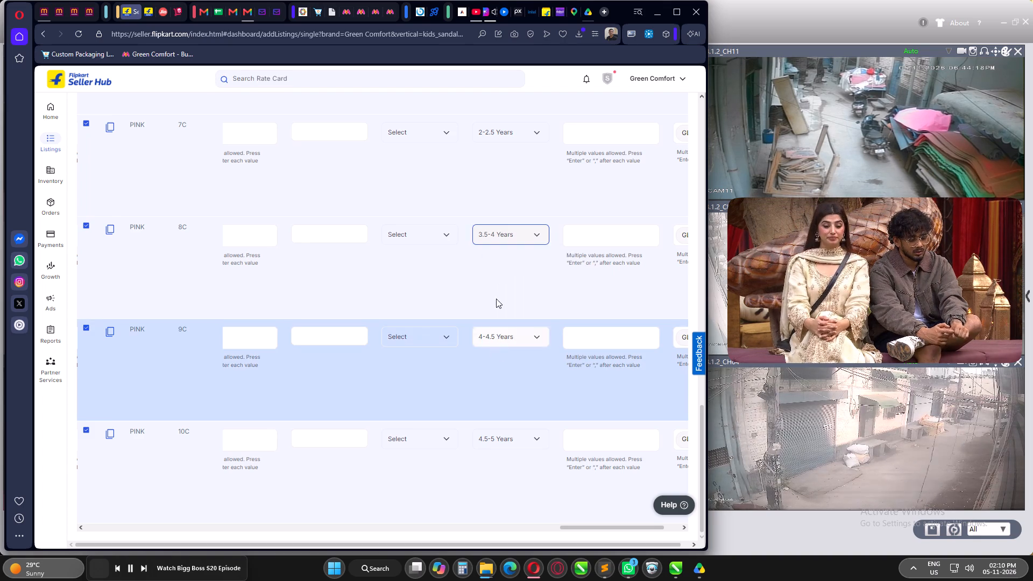
# Set the age group of the 7C variant to 3-3.5 Years.
pyautogui.click(510, 132)
pyautogui.scroll(-1, 518, 206)
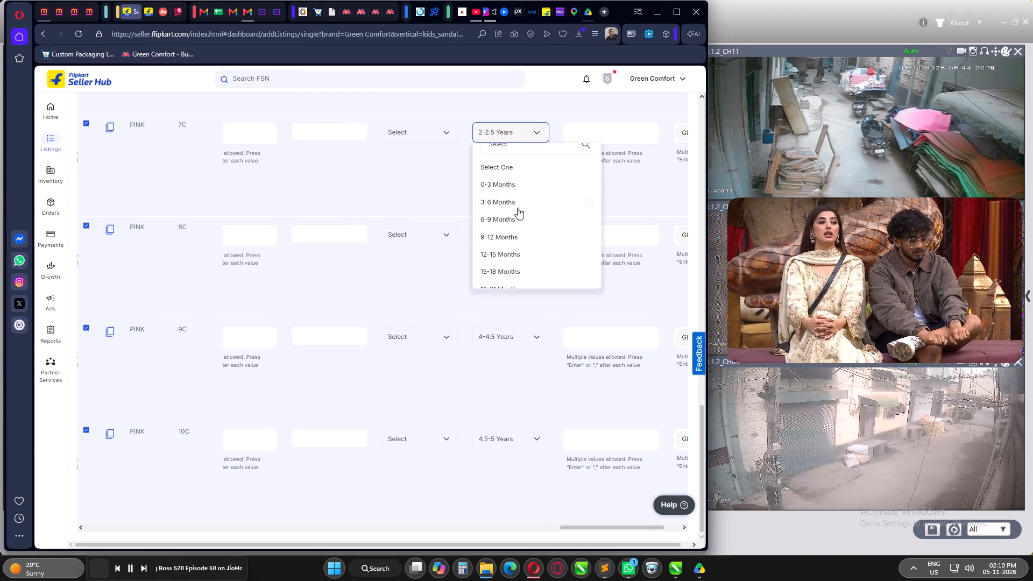
pyautogui.scroll(-3, 518, 208)
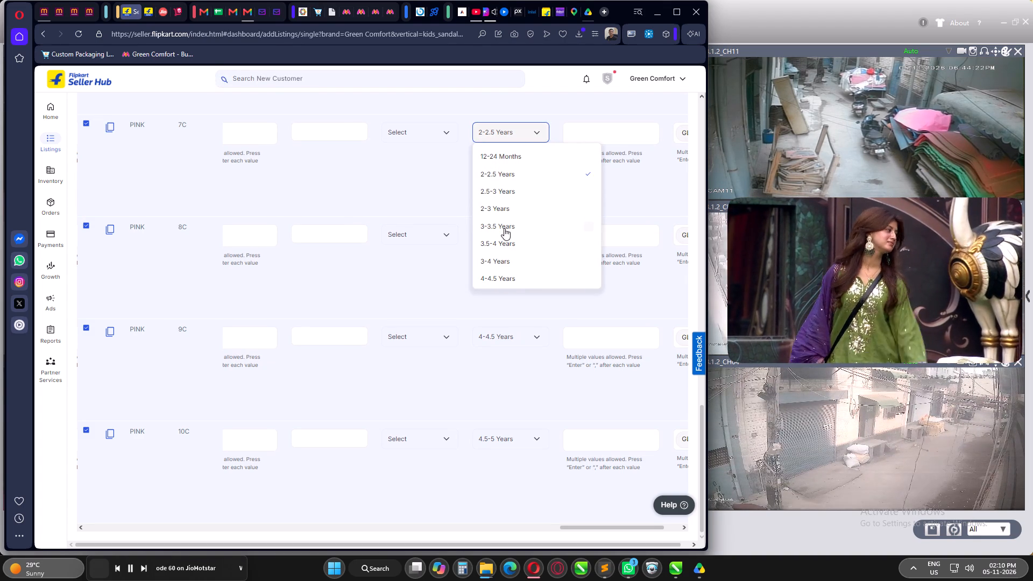
pyautogui.click(504, 228)
pyautogui.click(544, 199)
# Set the age group of the 6C variant to 2.5-3 Years and check the age groups against the 5C row.
pyautogui.scroll(1, 543, 228)
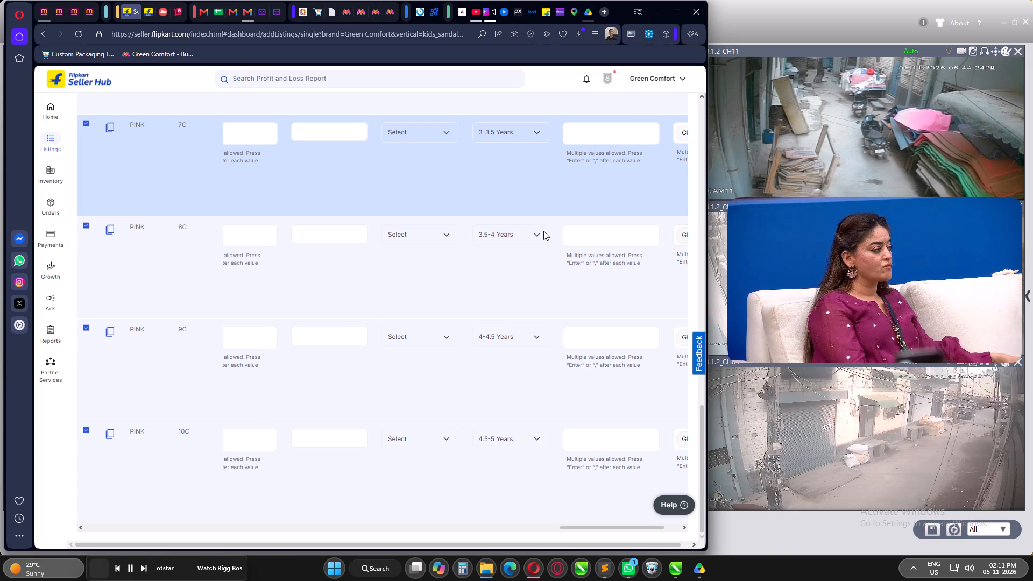
pyautogui.scroll(2, 543, 231)
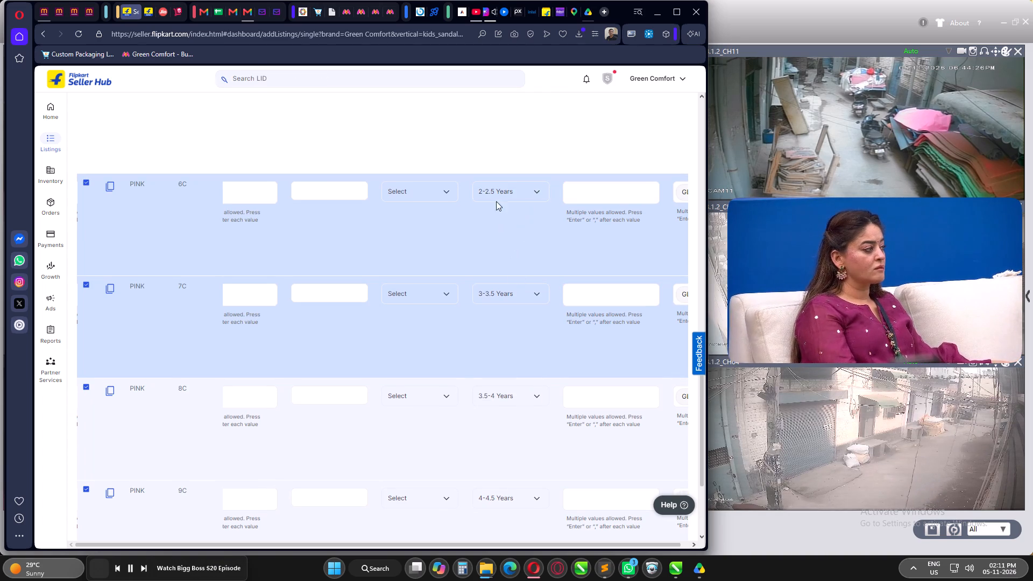
pyautogui.click(496, 193)
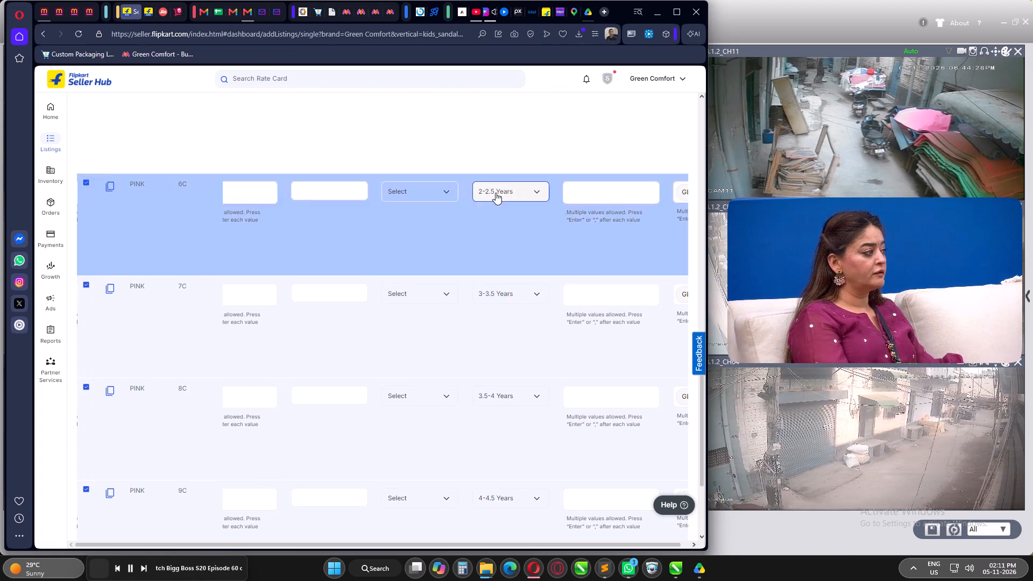
pyautogui.scroll(-3, 514, 279)
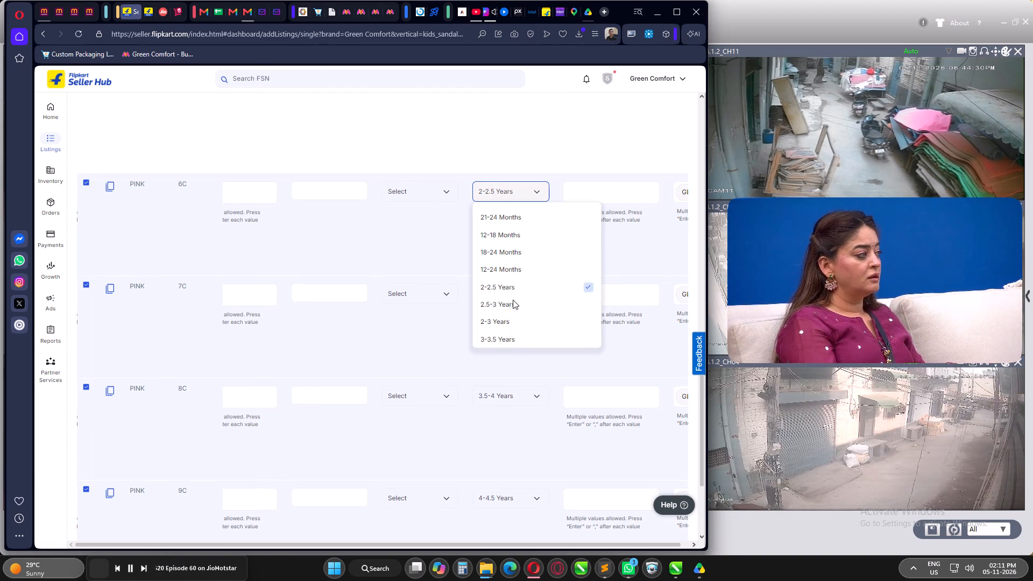
pyautogui.click(503, 303)
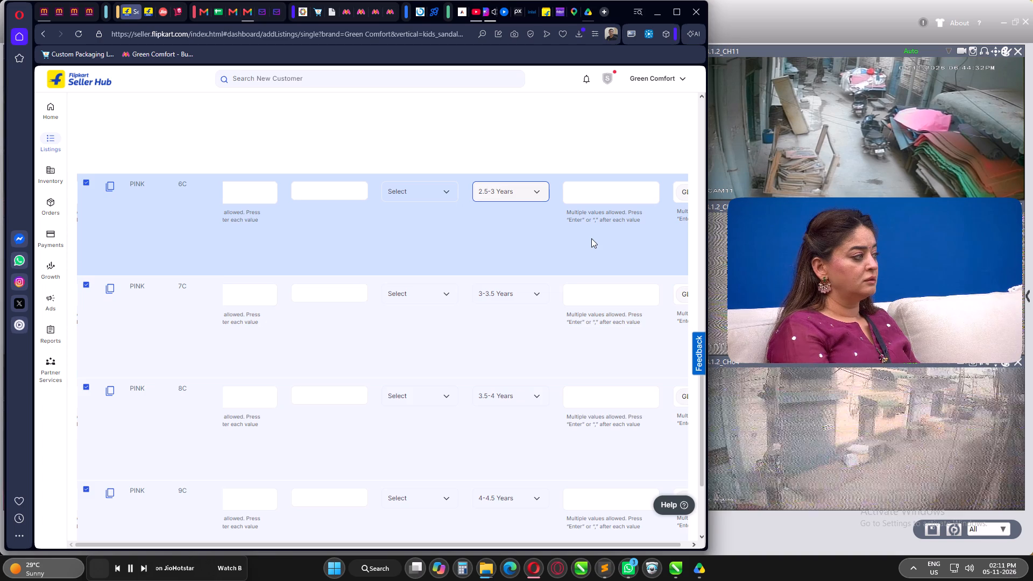
pyautogui.scroll(7, 592, 240)
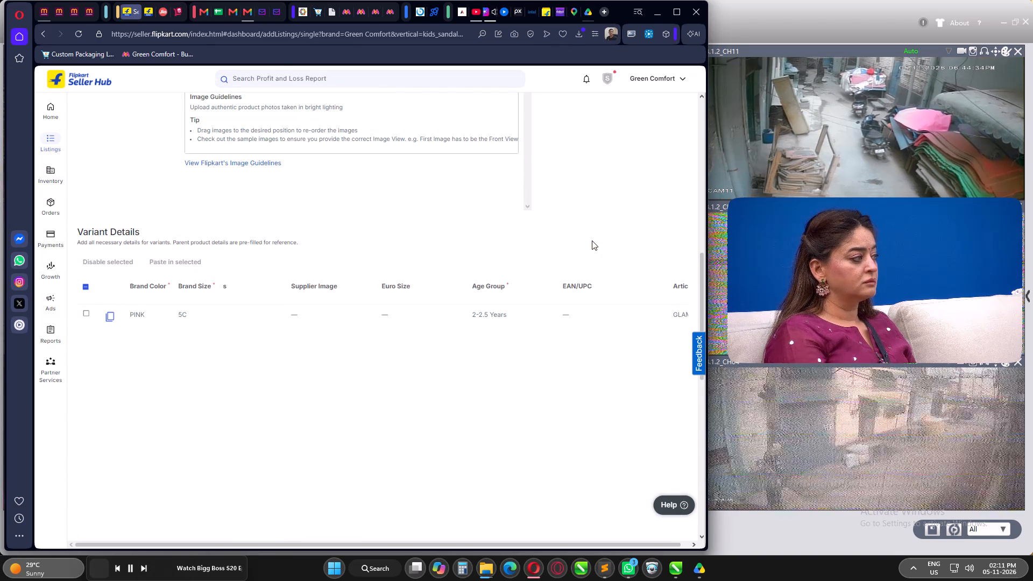
pyautogui.scroll(-8, 591, 241)
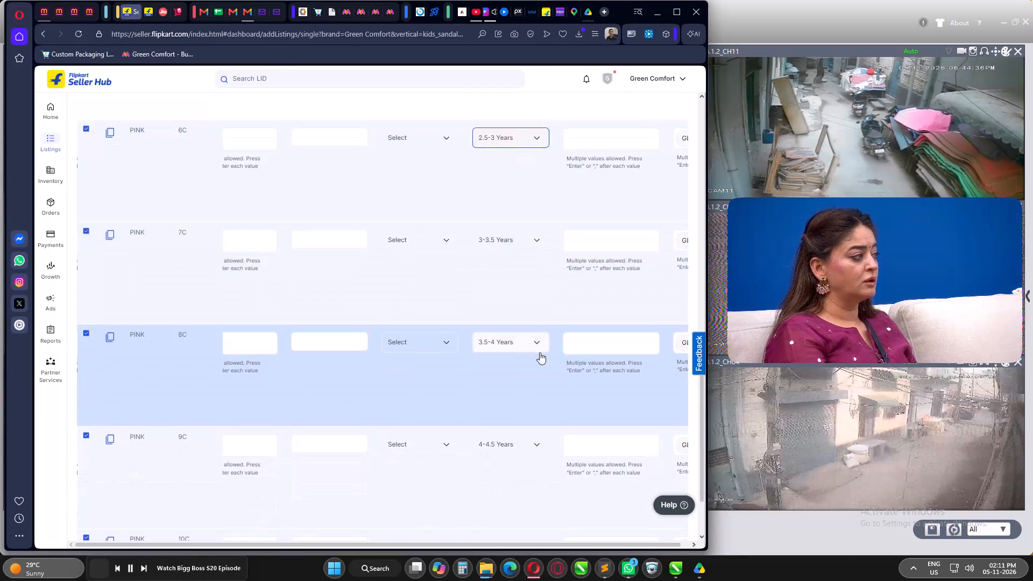
# Review the prefilled details of the 6C to 10C variants, from age group and article number back to SKU, MRP and selling price.
pyautogui.scroll(-3, 539, 352)
pyautogui.scroll(-3, 516, 408)
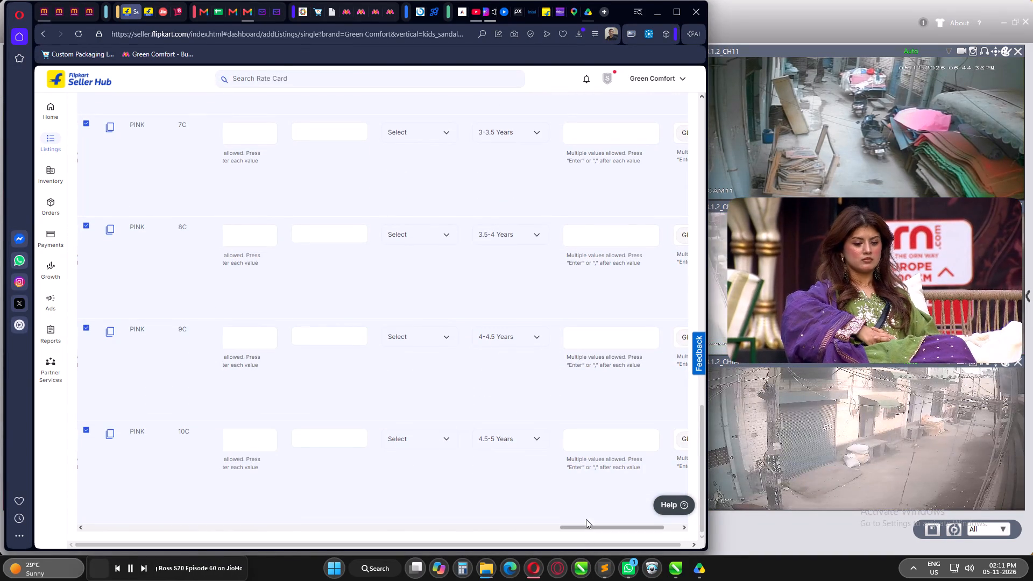
pyautogui.scroll(6, 569, 471)
pyautogui.scroll(5, 543, 403)
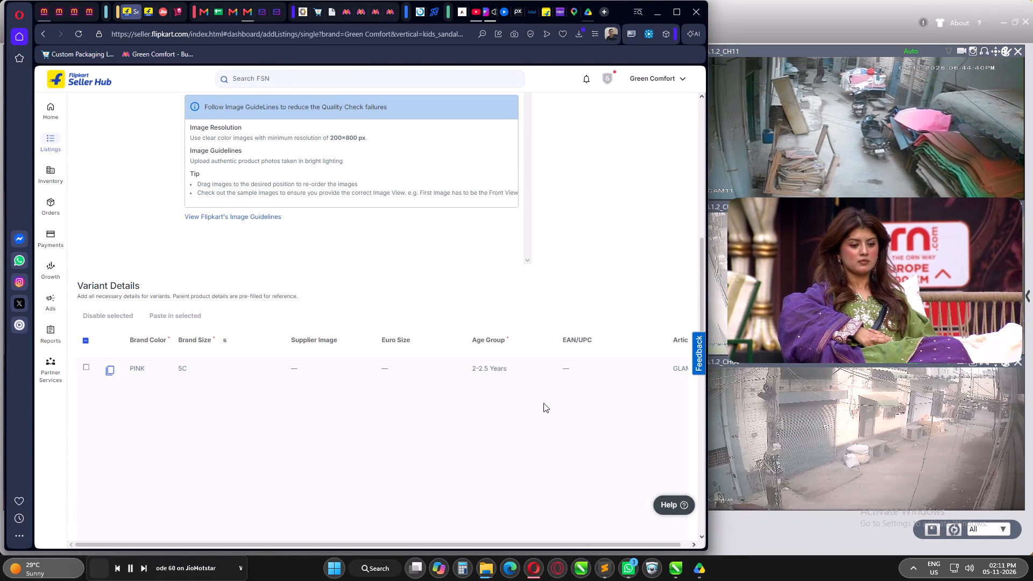
pyautogui.scroll(-15, 543, 403)
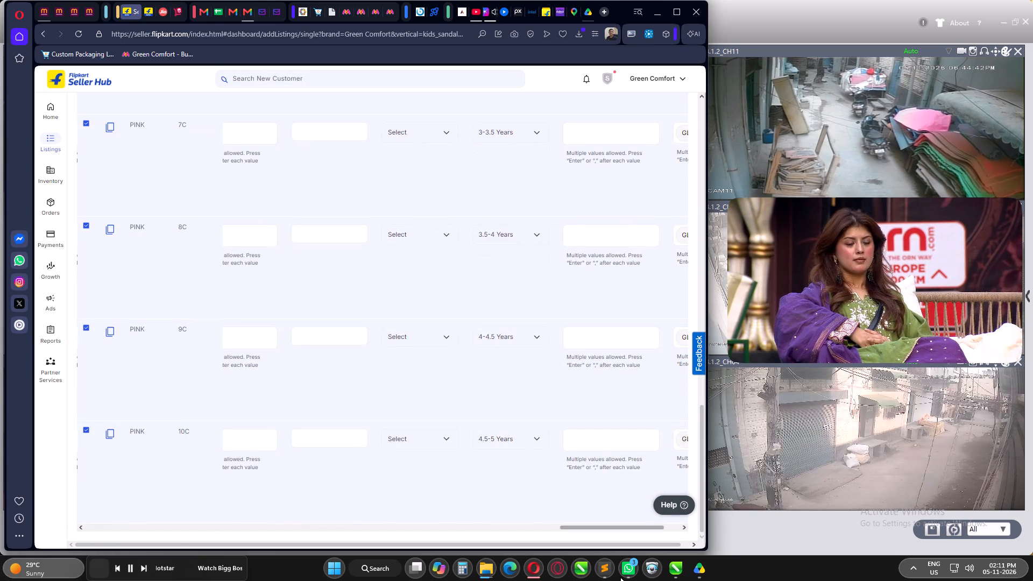
pyautogui.moveTo(593, 531); pyautogui.dragTo(666, 525)
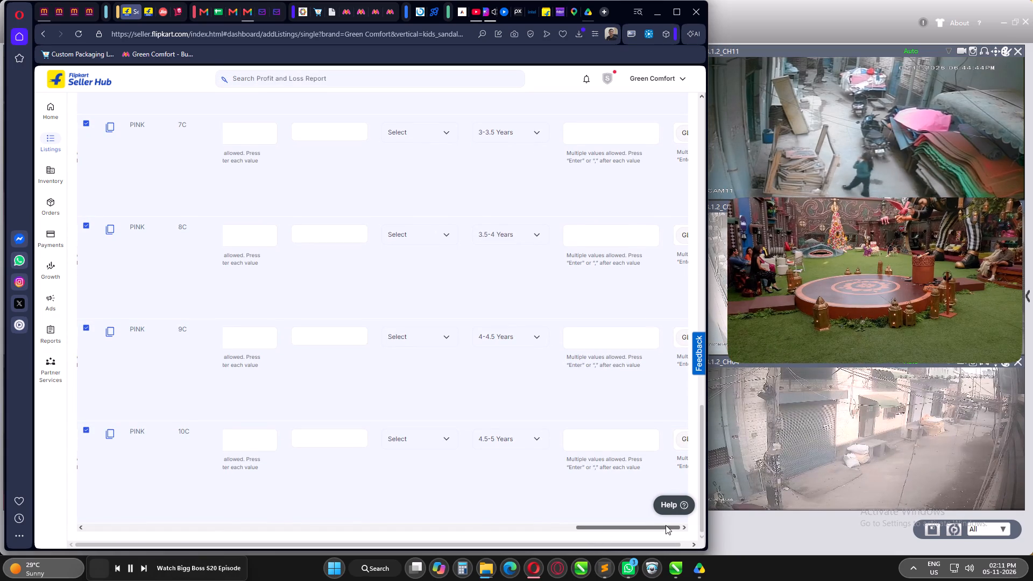
pyautogui.moveTo(666, 525); pyautogui.dragTo(676, 525)
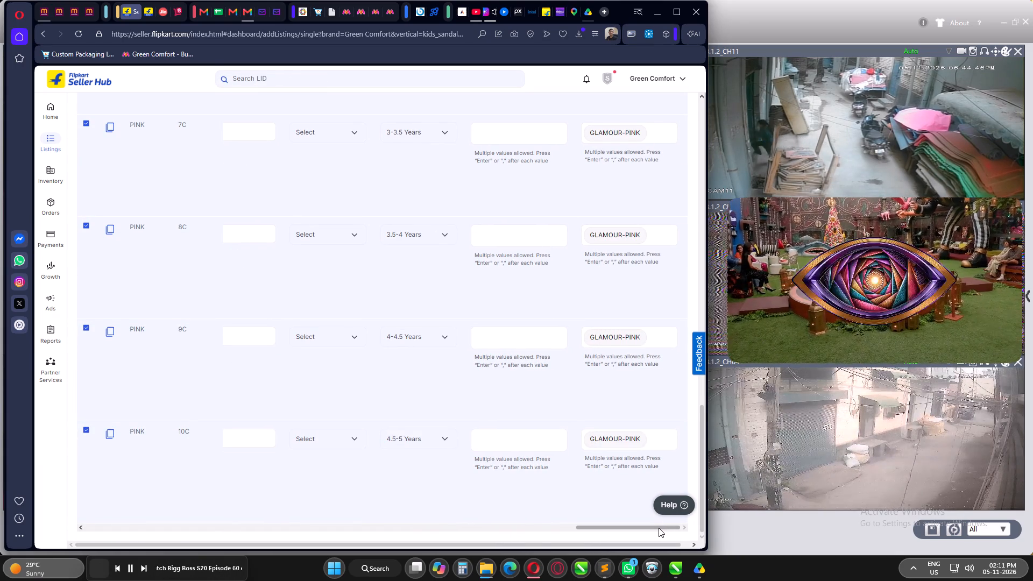
pyautogui.moveTo(659, 527); pyautogui.dragTo(553, 529)
pyautogui.scroll(12, 540, 472)
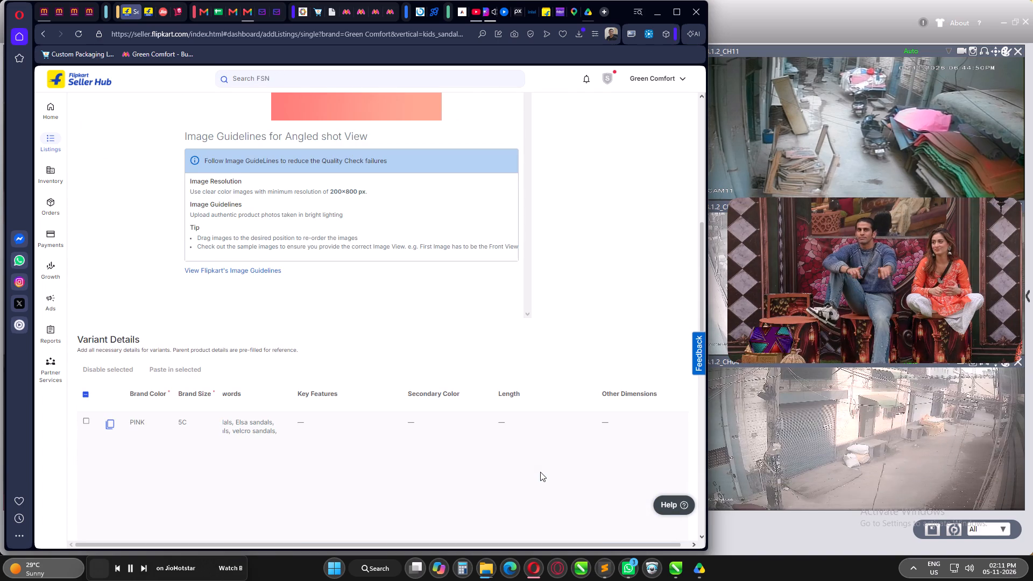
pyautogui.scroll(-15, 540, 472)
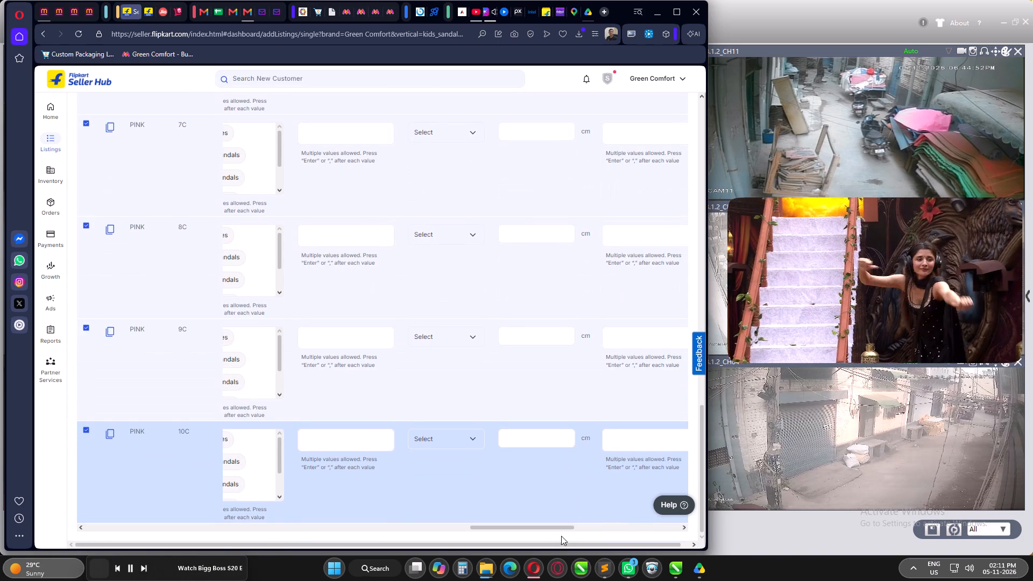
pyautogui.moveTo(552, 529); pyautogui.dragTo(486, 532)
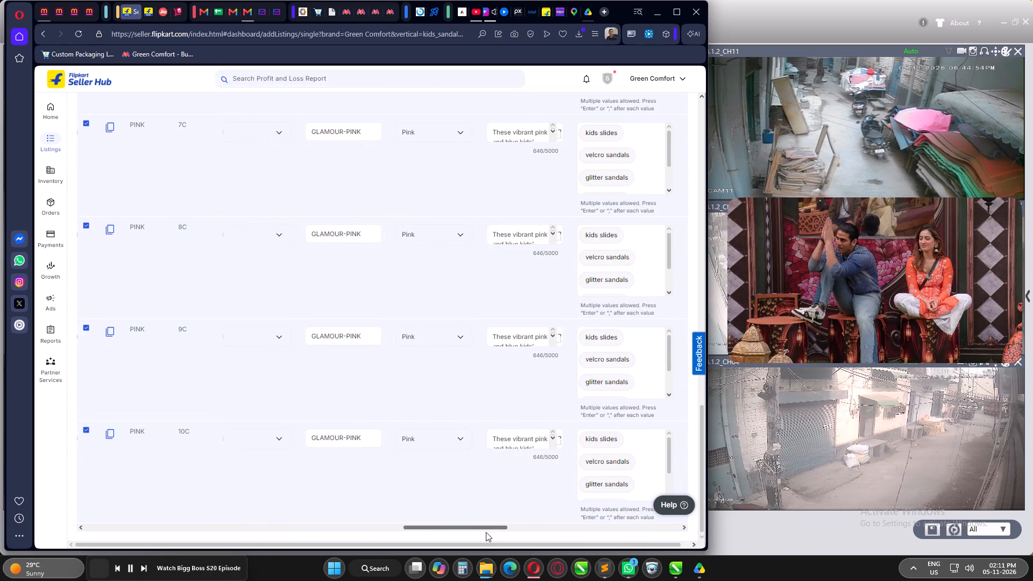
pyautogui.moveTo(486, 532); pyautogui.dragTo(447, 530)
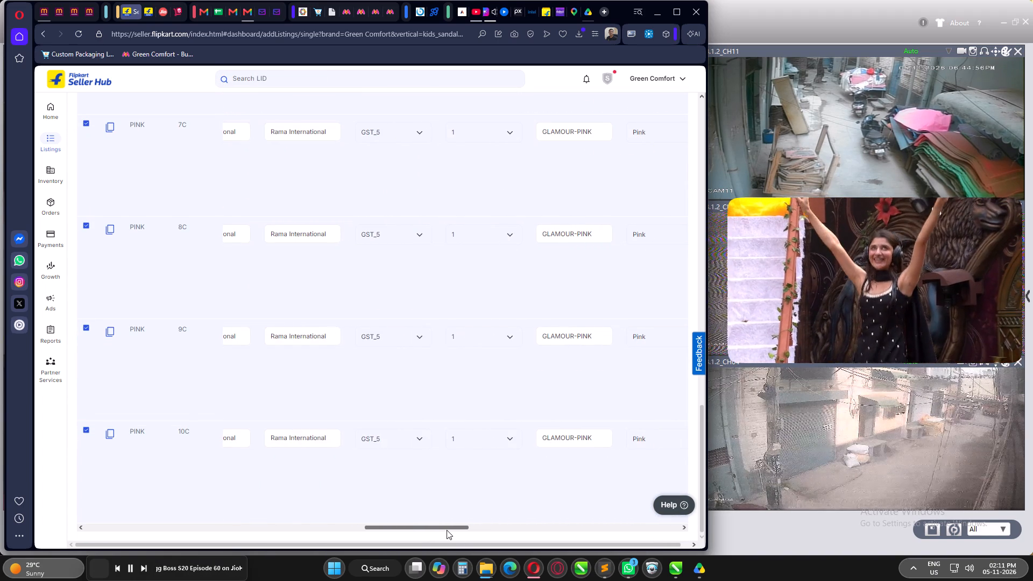
pyautogui.moveTo(447, 530); pyautogui.dragTo(420, 524)
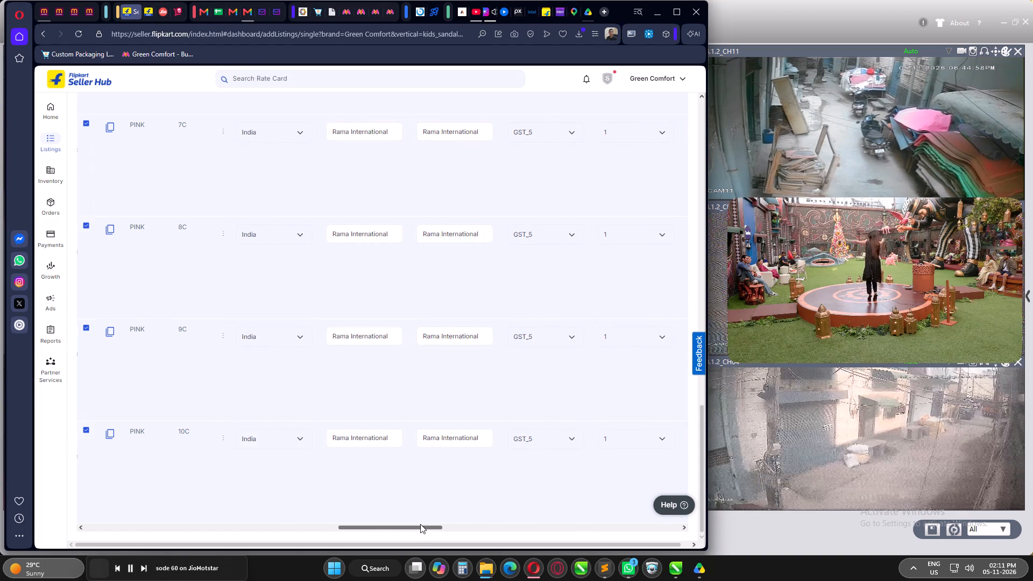
pyautogui.moveTo(420, 524); pyautogui.dragTo(376, 519)
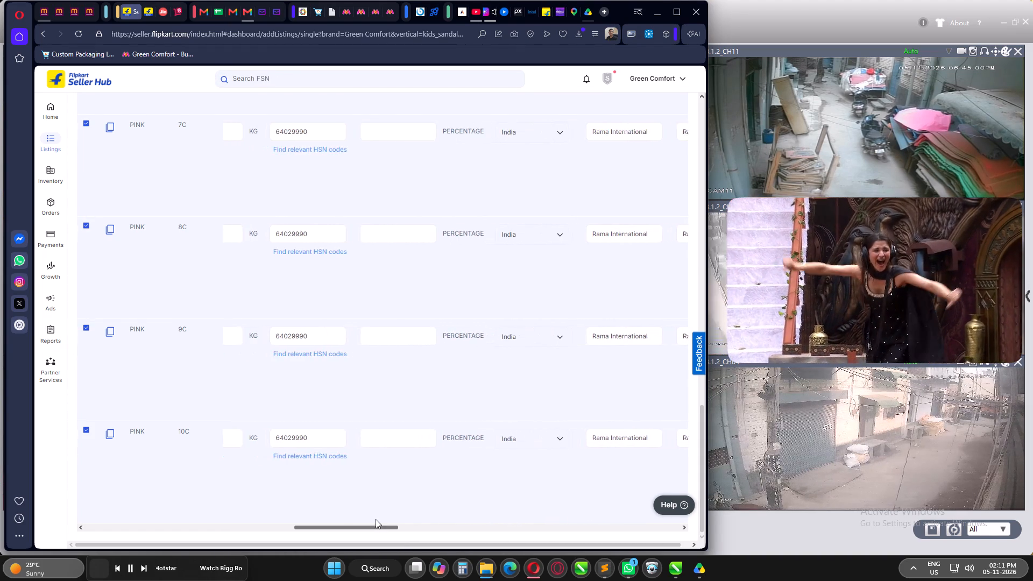
pyautogui.moveTo(376, 519); pyautogui.dragTo(350, 519)
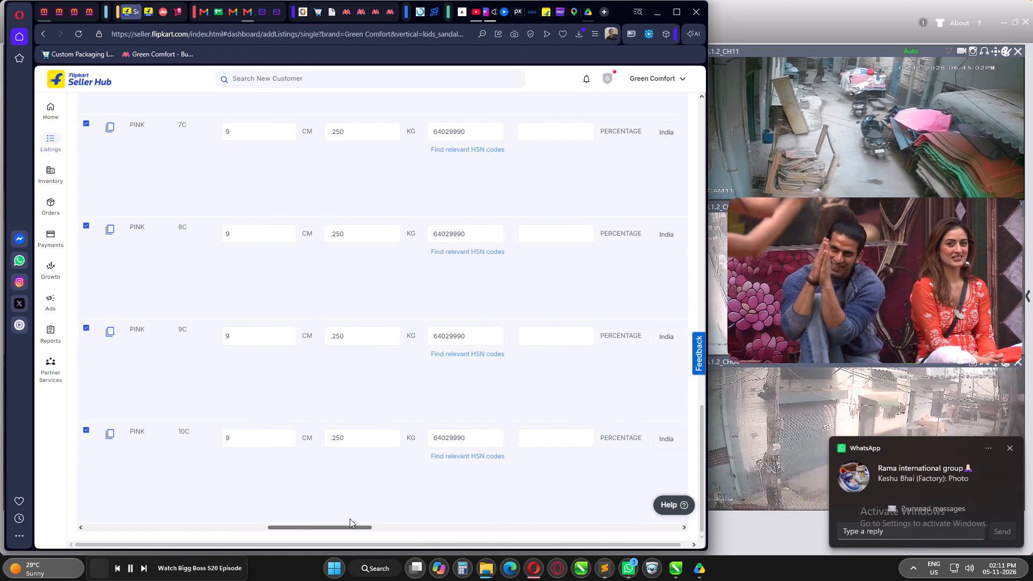
pyautogui.moveTo(350, 519); pyautogui.dragTo(128, 489)
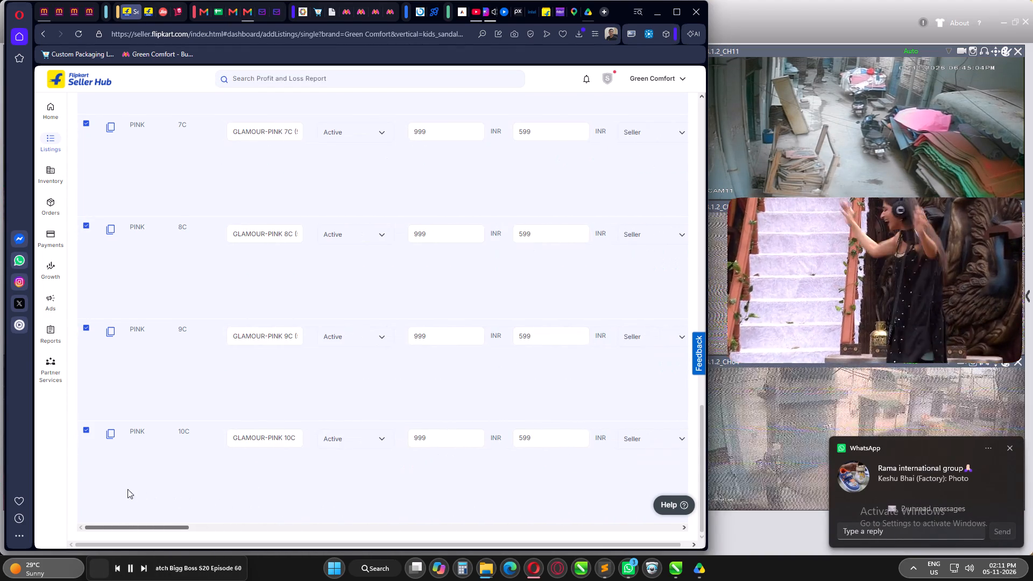
pyautogui.moveTo(128, 489); pyautogui.dragTo(116, 484)
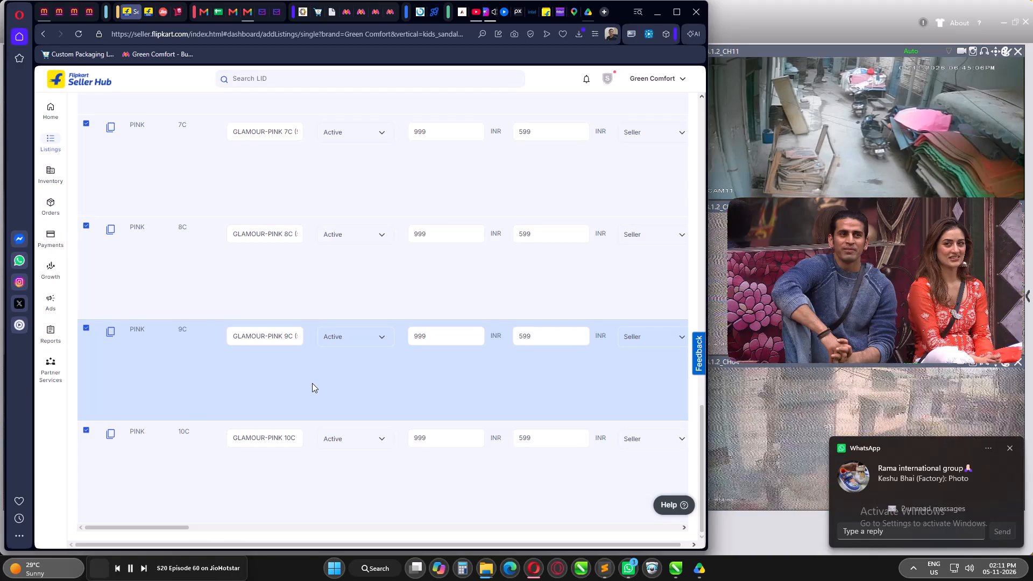
# Send the GLAMOUR-PINK kids sandal listing with all its size variants to quality check (QC).
pyautogui.scroll(10, 312, 383)
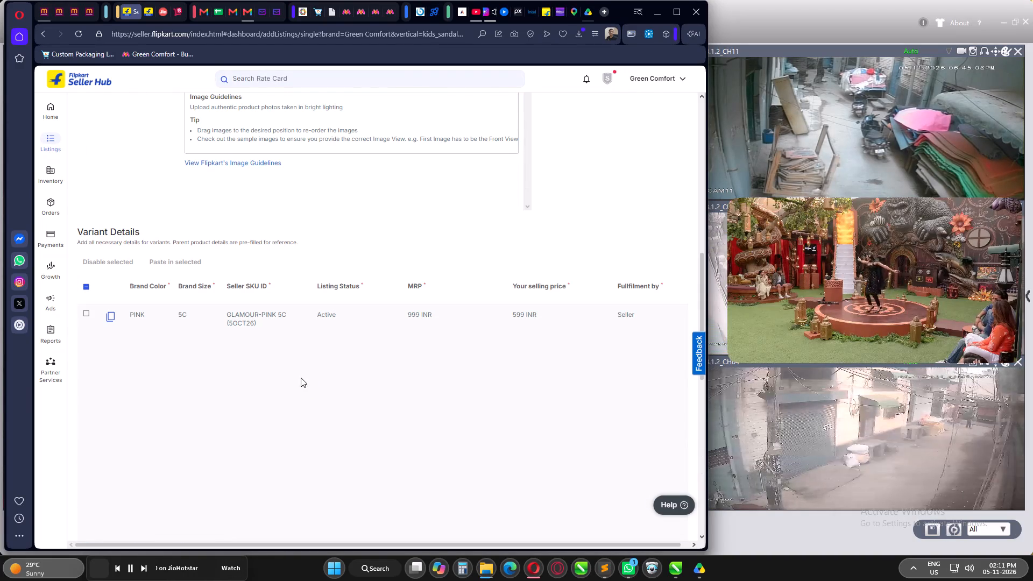
pyautogui.scroll(11, 224, 344)
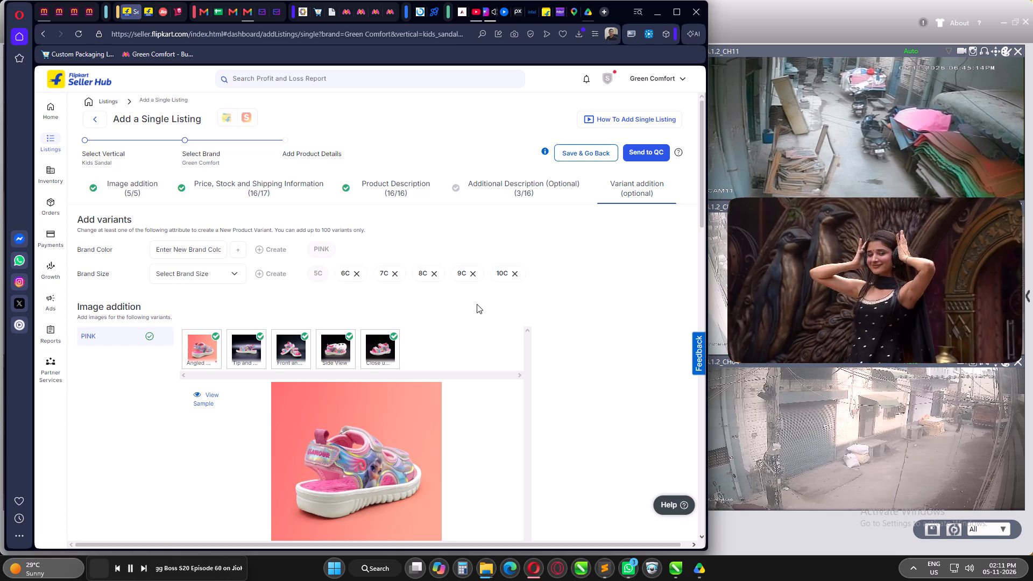
pyautogui.click(640, 153)
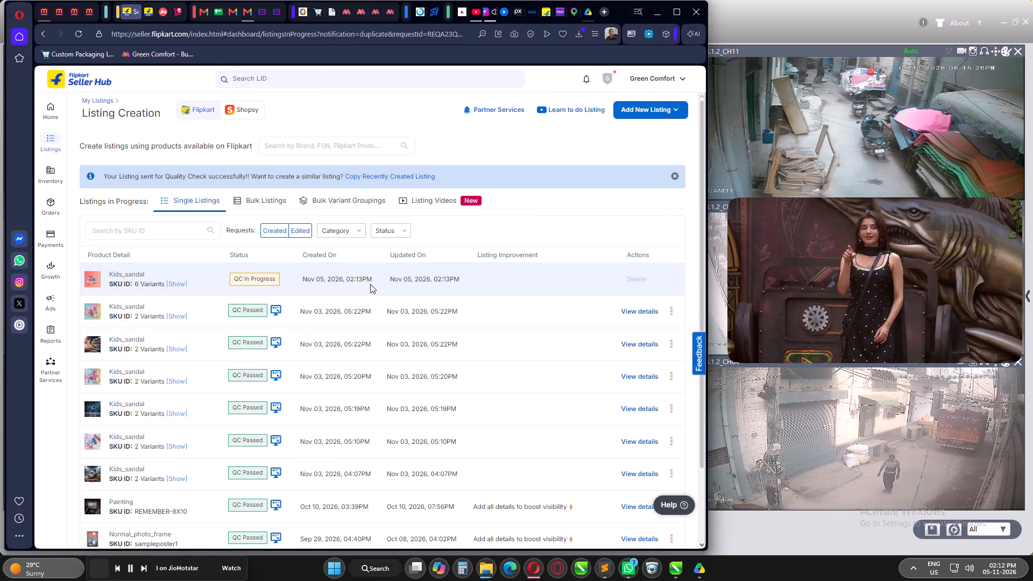
# Switch to Microsoft Edge and bring up the Meesho supplier page with the pending orders.
pyautogui.click(508, 570)
pyautogui.click(33, 16)
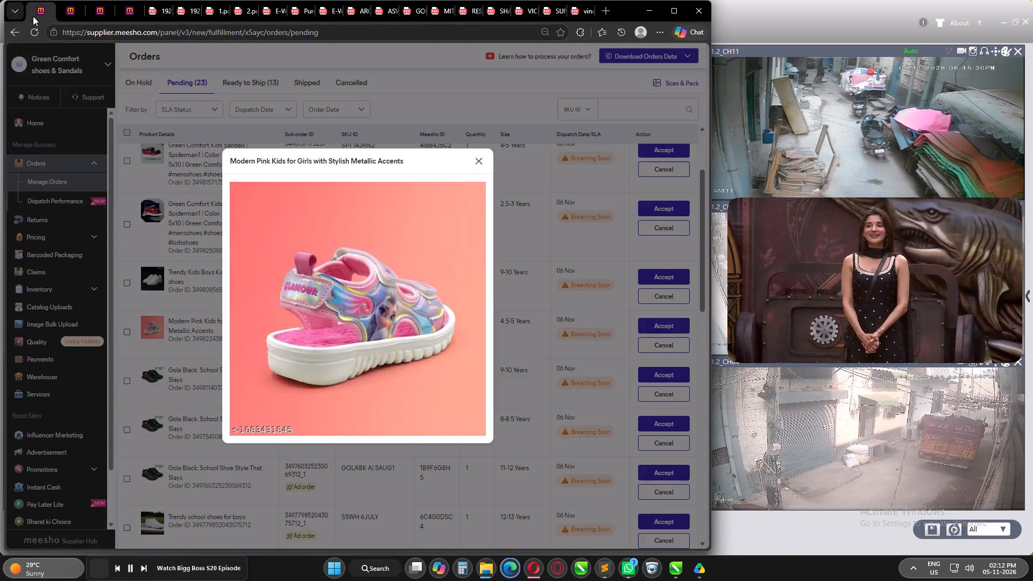